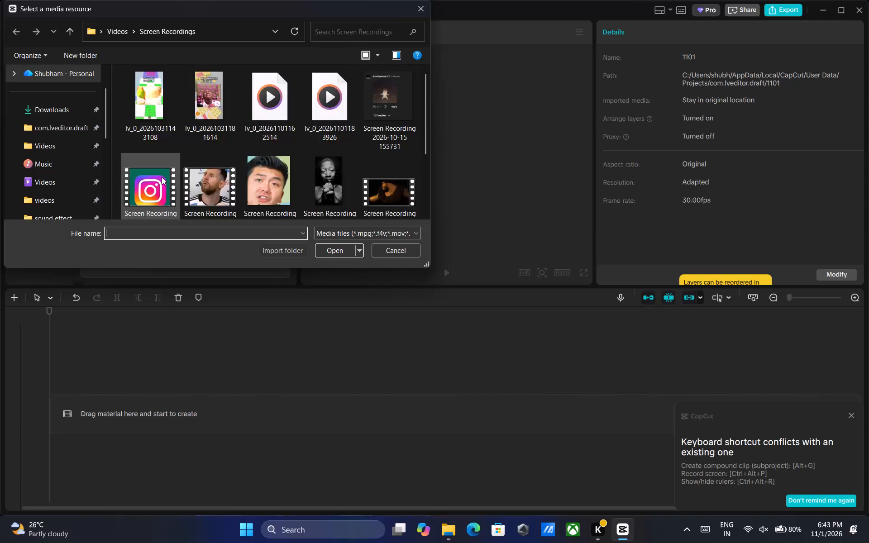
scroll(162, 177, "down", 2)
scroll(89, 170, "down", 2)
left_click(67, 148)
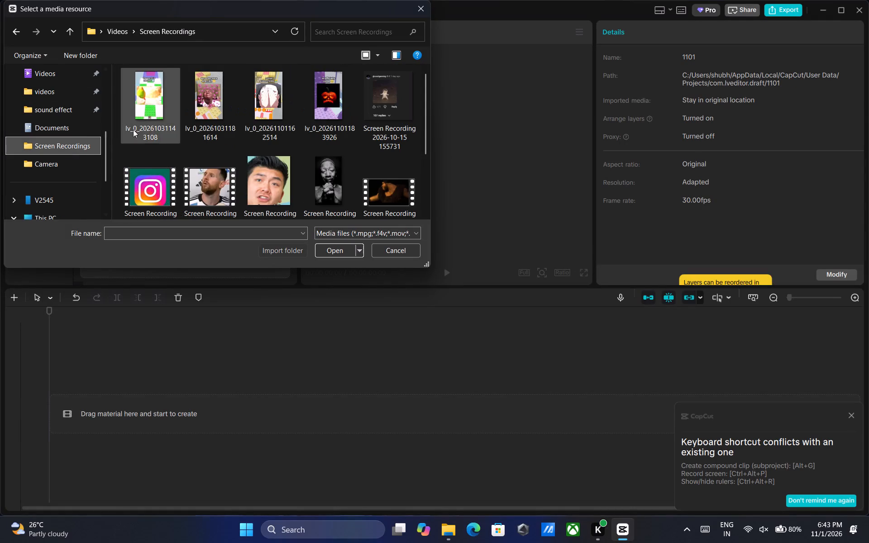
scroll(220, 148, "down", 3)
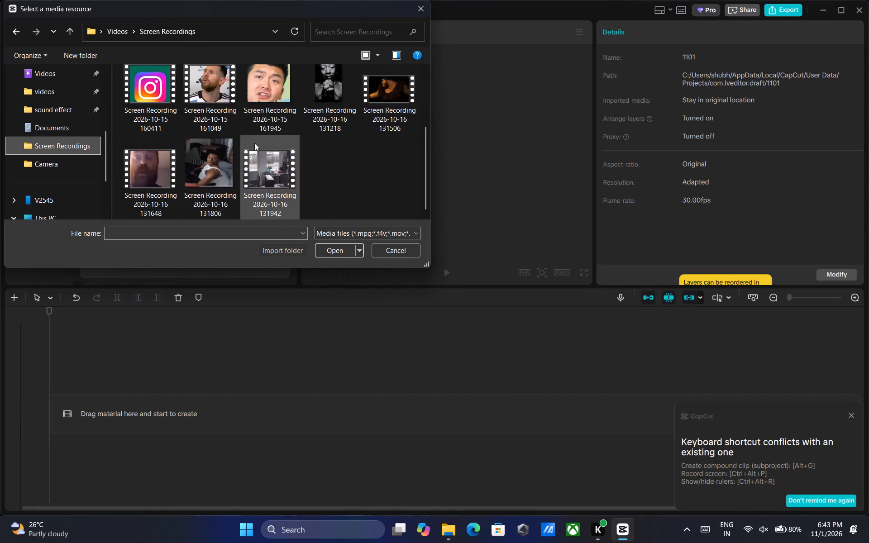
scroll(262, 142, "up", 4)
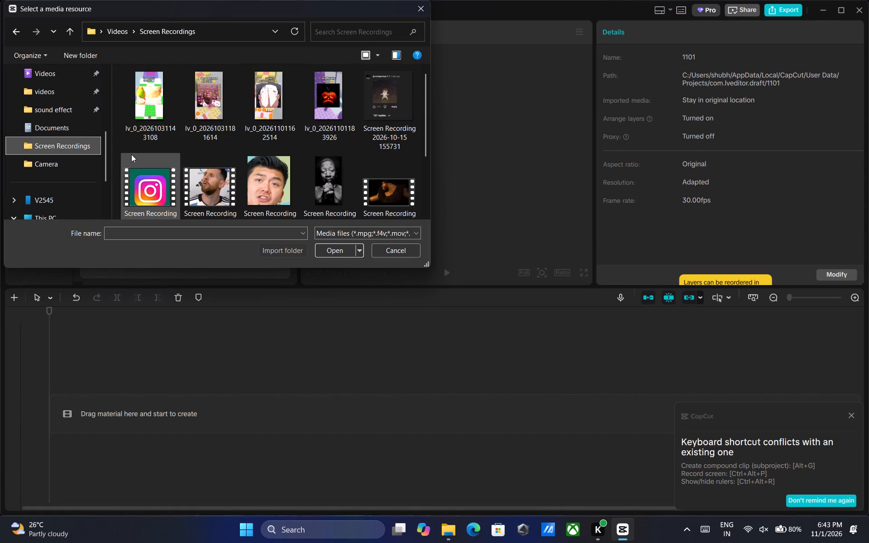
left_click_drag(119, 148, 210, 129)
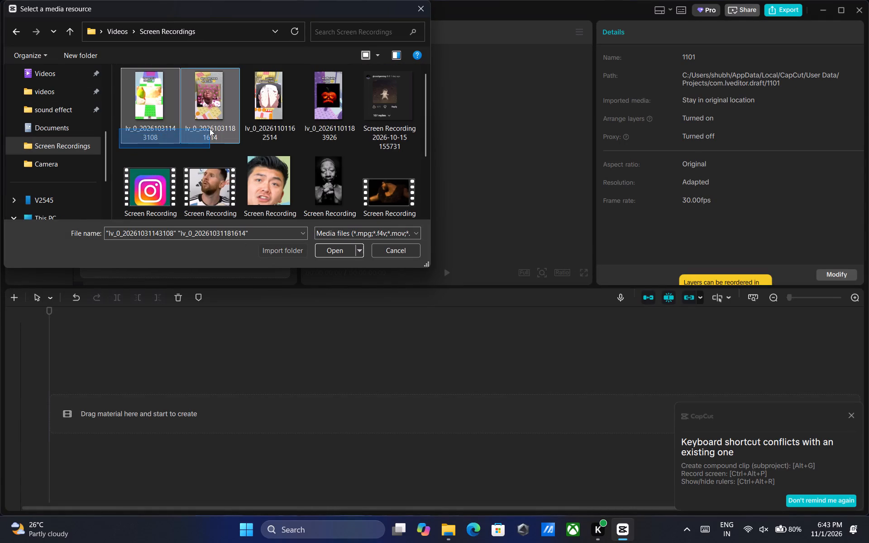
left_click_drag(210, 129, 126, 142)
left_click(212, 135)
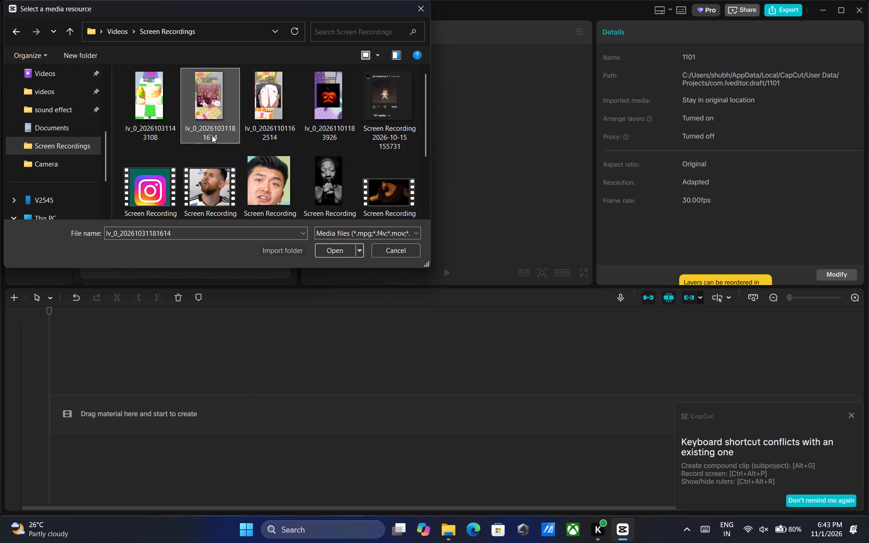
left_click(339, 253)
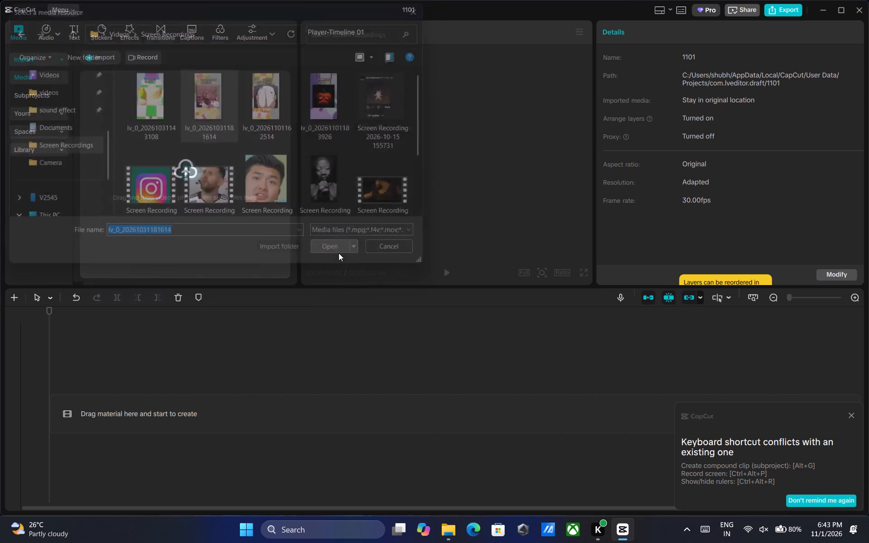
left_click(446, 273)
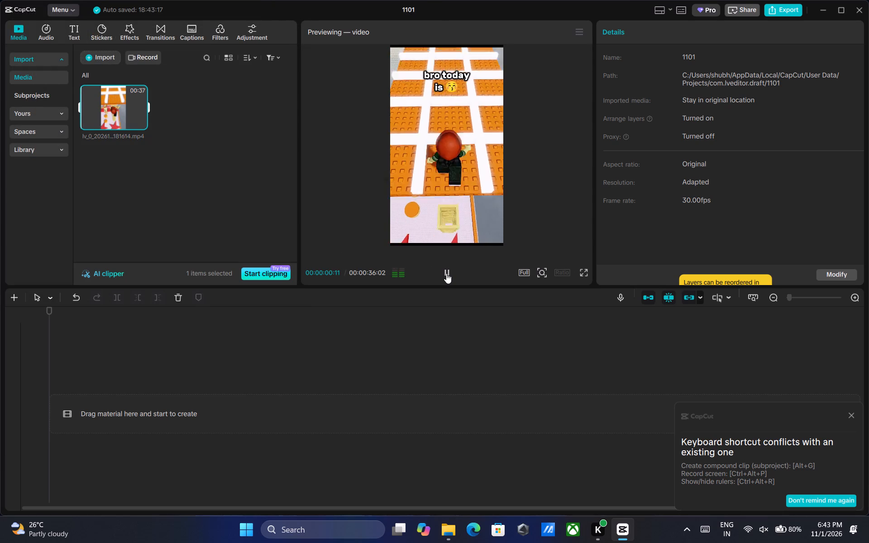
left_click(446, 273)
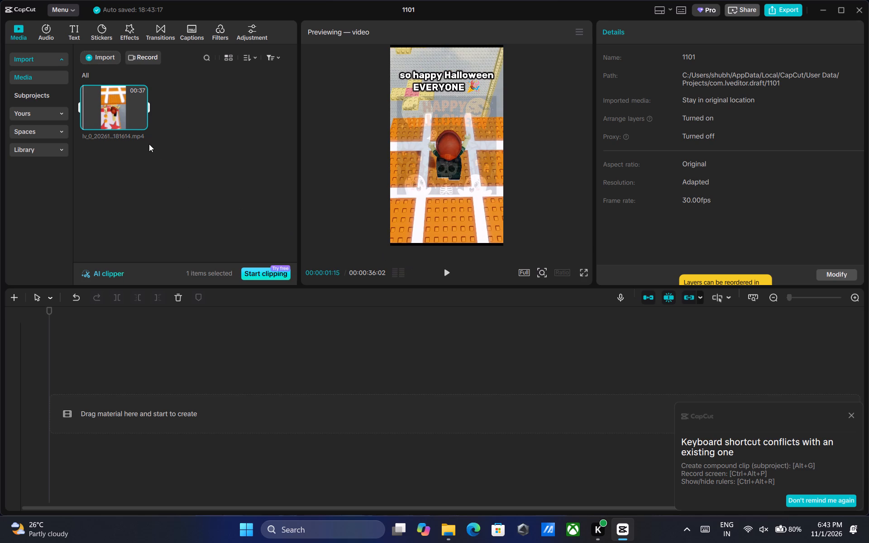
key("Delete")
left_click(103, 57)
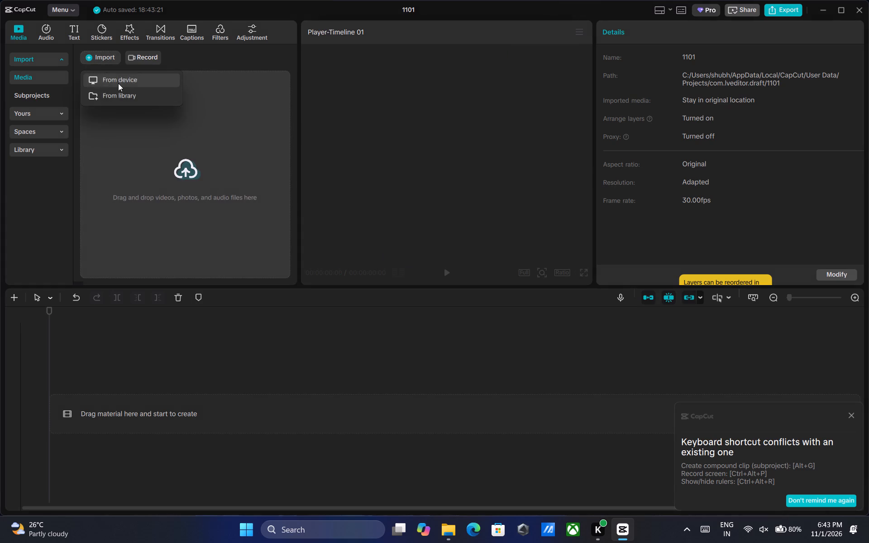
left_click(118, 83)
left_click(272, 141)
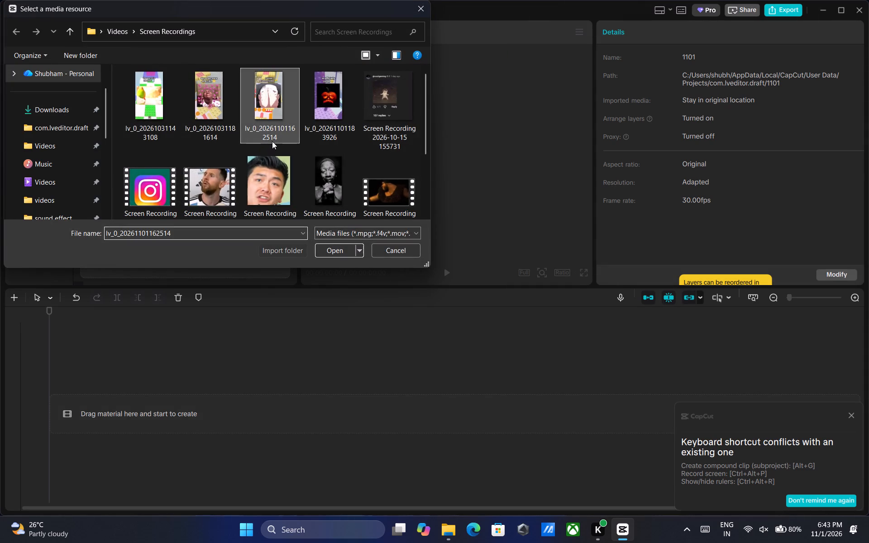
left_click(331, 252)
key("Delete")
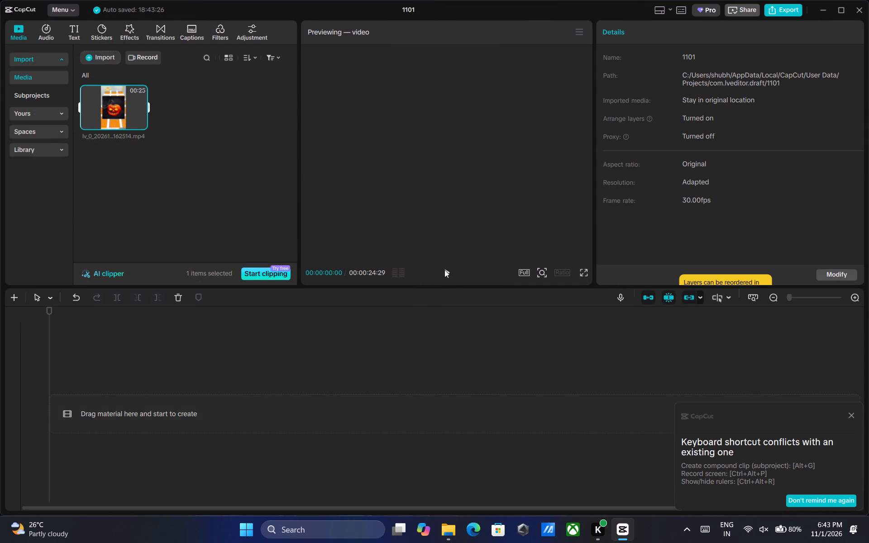
left_click(108, 53)
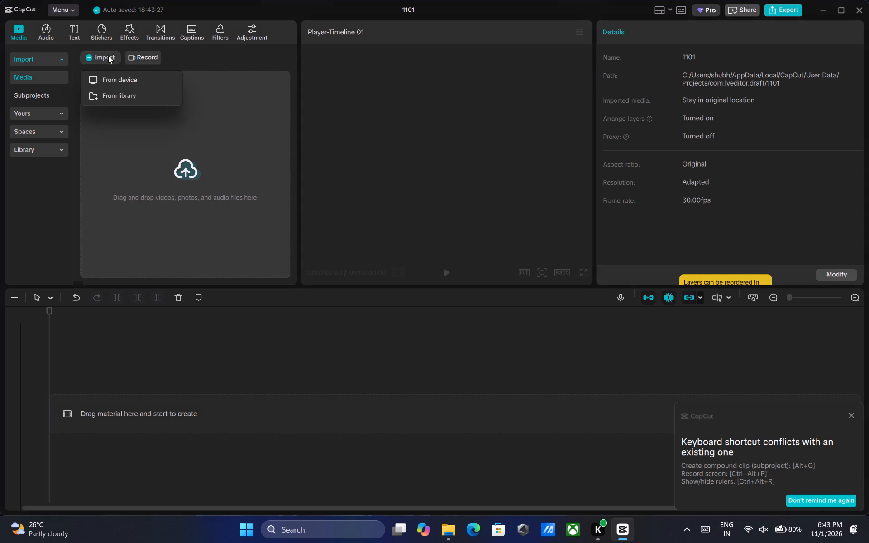
left_click(129, 83)
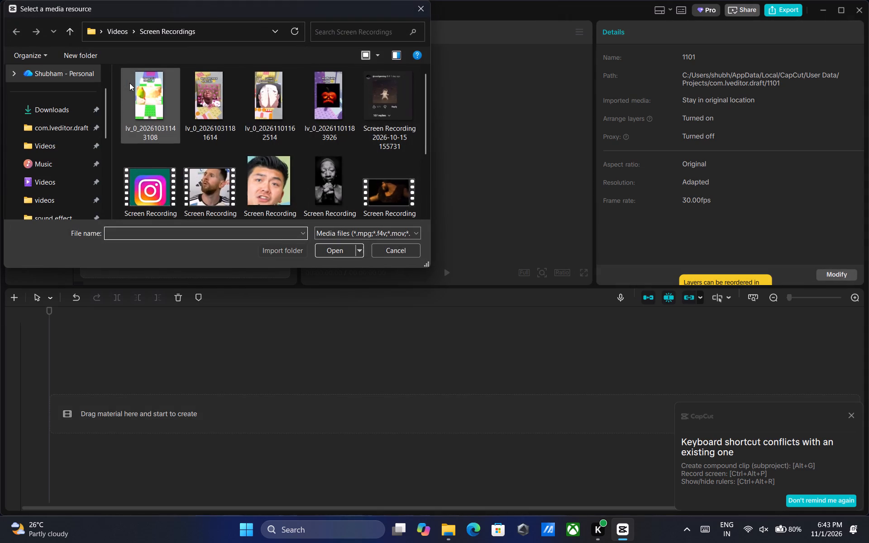
double_click(260, 116)
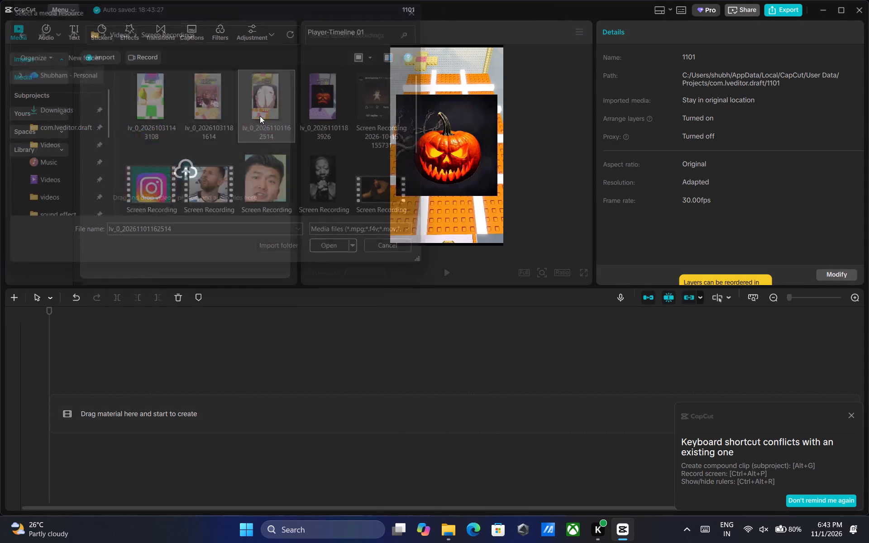
left_click(447, 272)
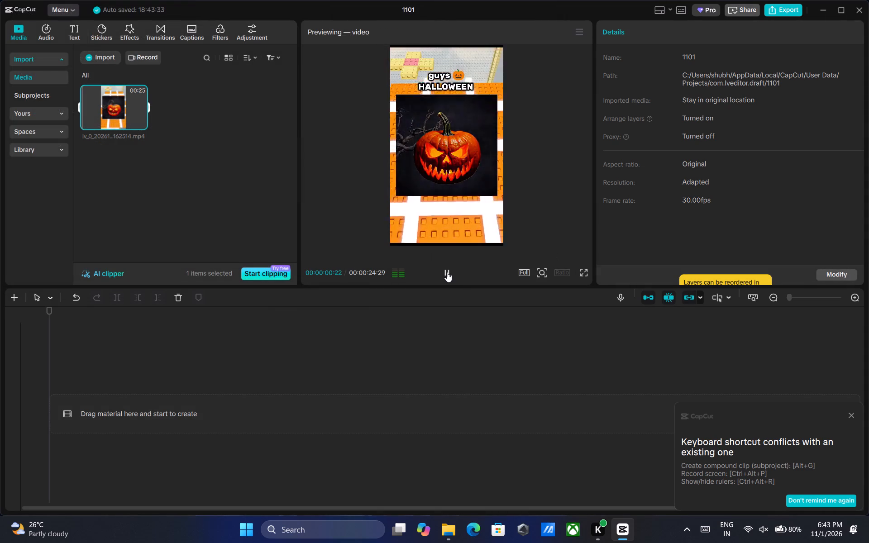
left_click(447, 272)
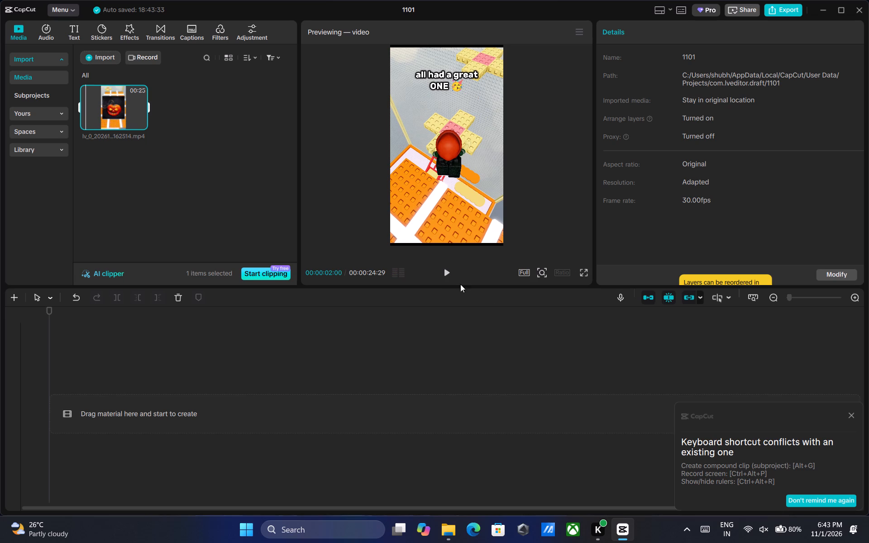
left_click(853, 414)
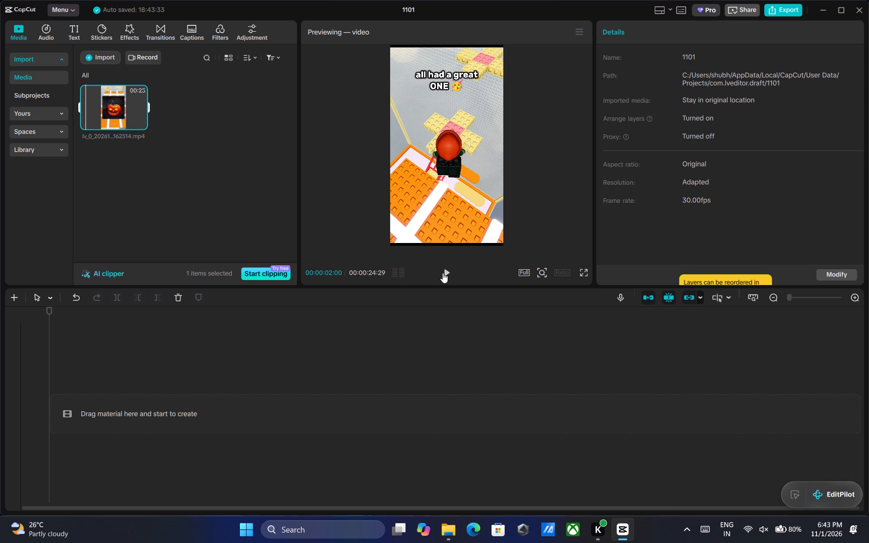
left_click(443, 273)
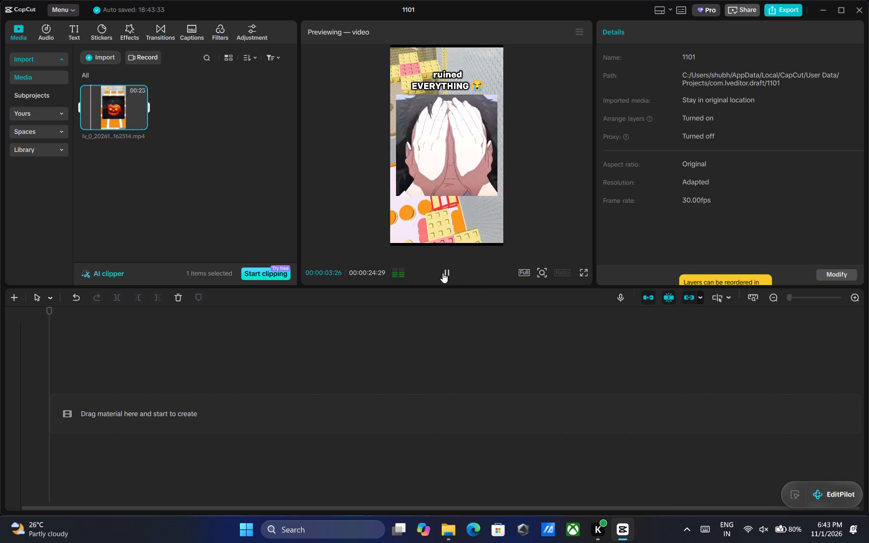
left_click(443, 273)
Start another import from the device and look through the Videos folder on V2545 for a clip.
left_click(95, 48)
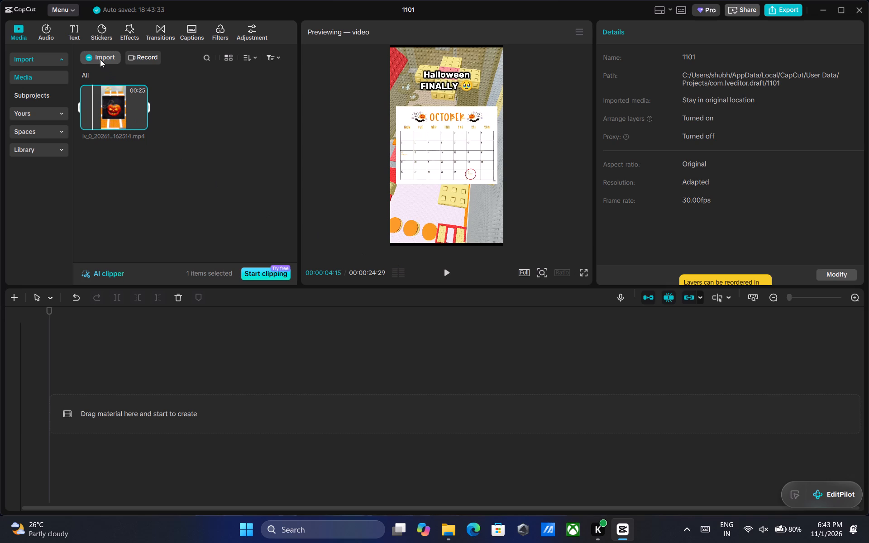
left_click(100, 58)
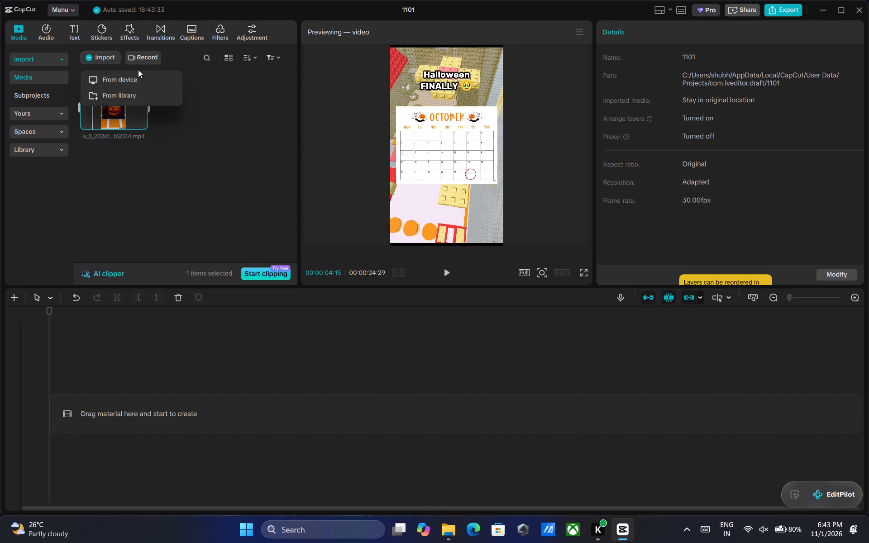
left_click(139, 80)
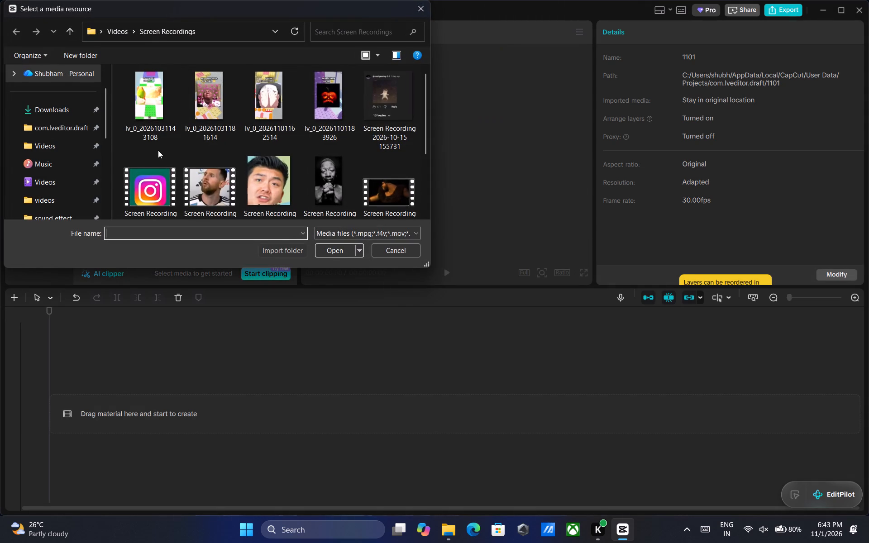
scroll(94, 153, "down", 4)
left_click(58, 146)
left_click(58, 128)
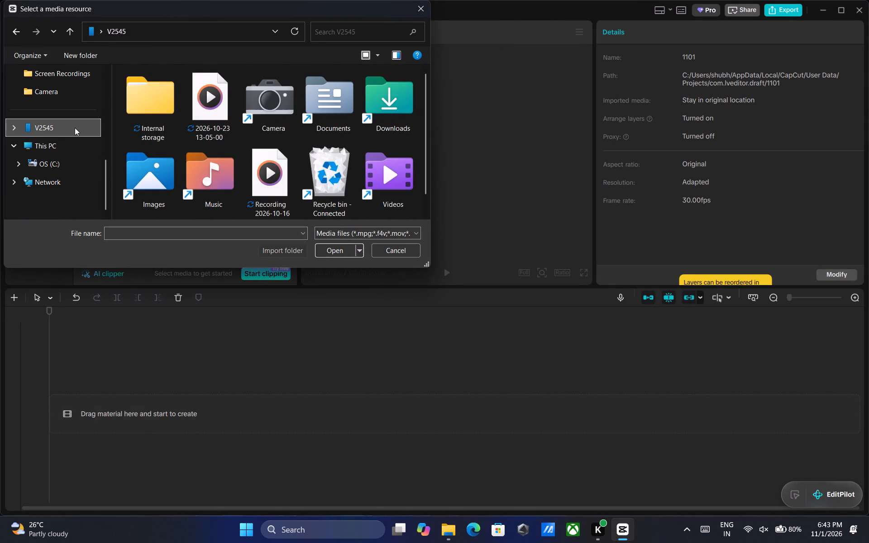
double_click(374, 178)
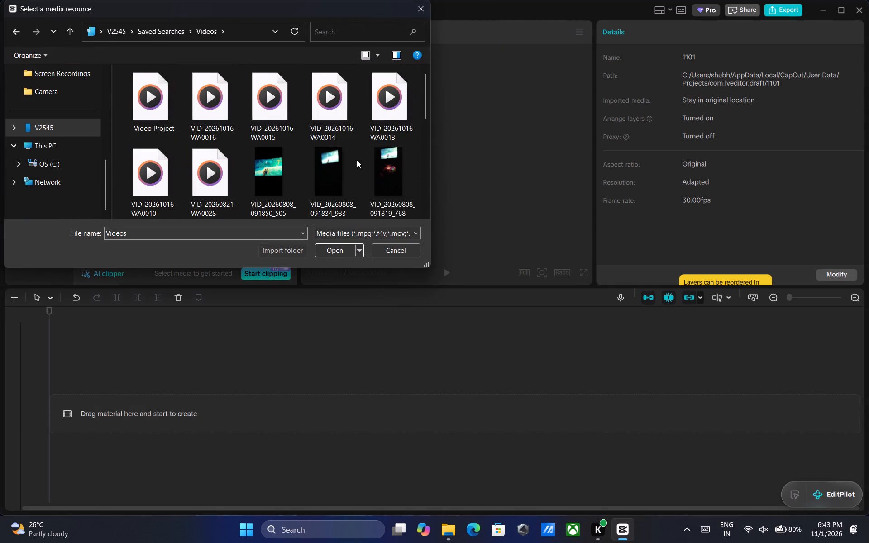
scroll(357, 160, "down", 5)
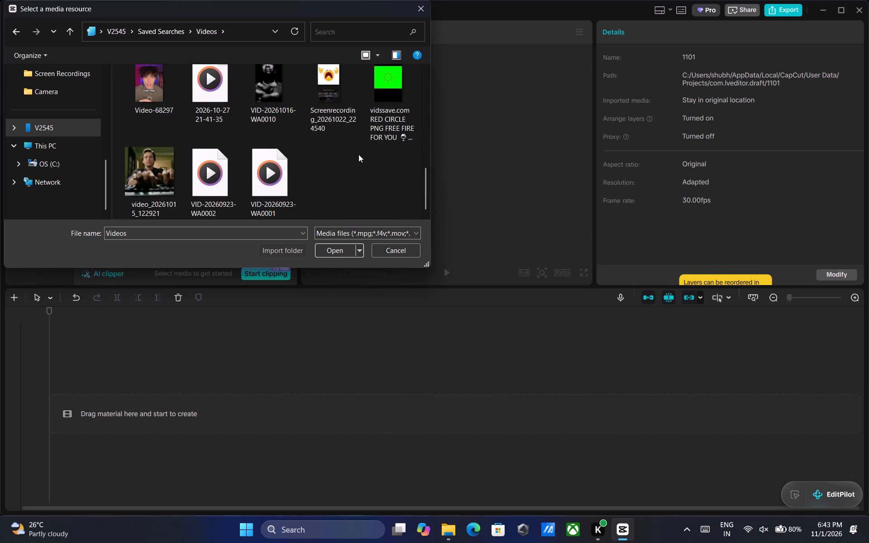
scroll(358, 153, "up", 4)
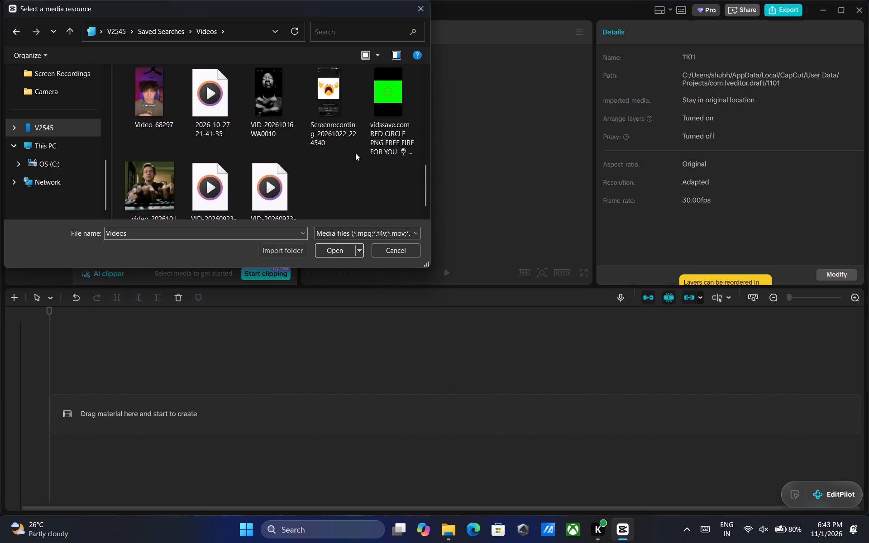
scroll(355, 153, "up", 8)
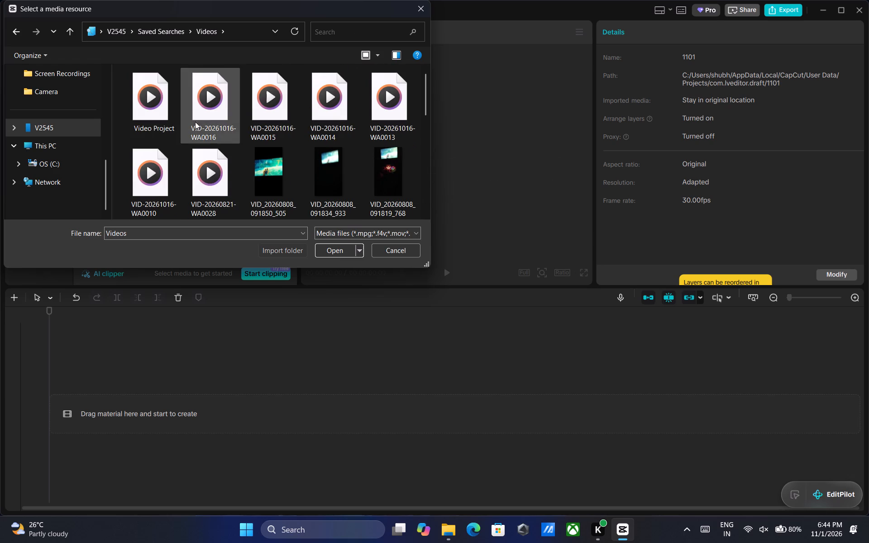
scroll(323, 132, "down", 2)
scroll(376, 121, "down", 1)
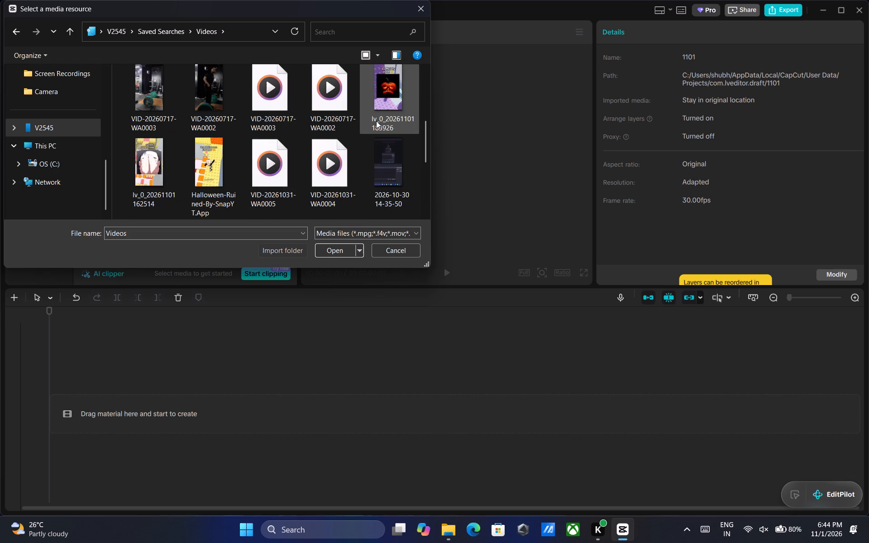
scroll(397, 137, "down", 4)
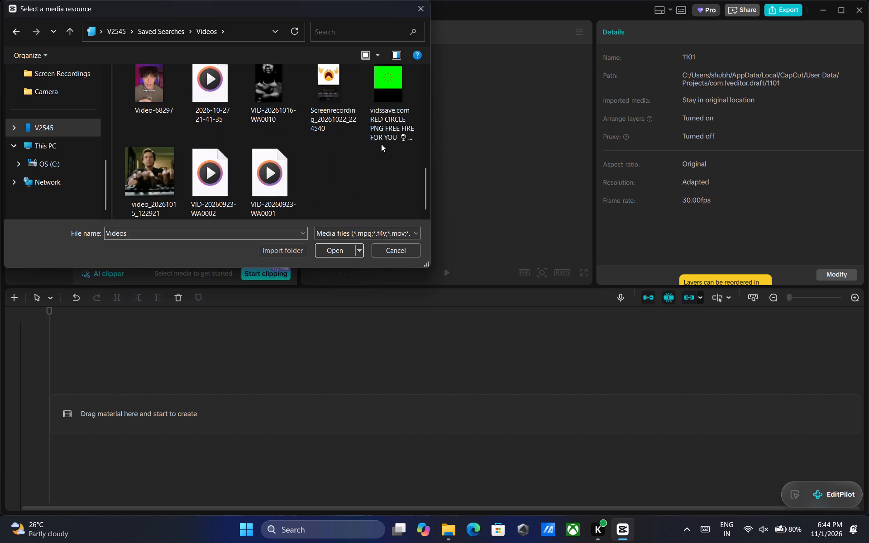
scroll(381, 144, "up", 2)
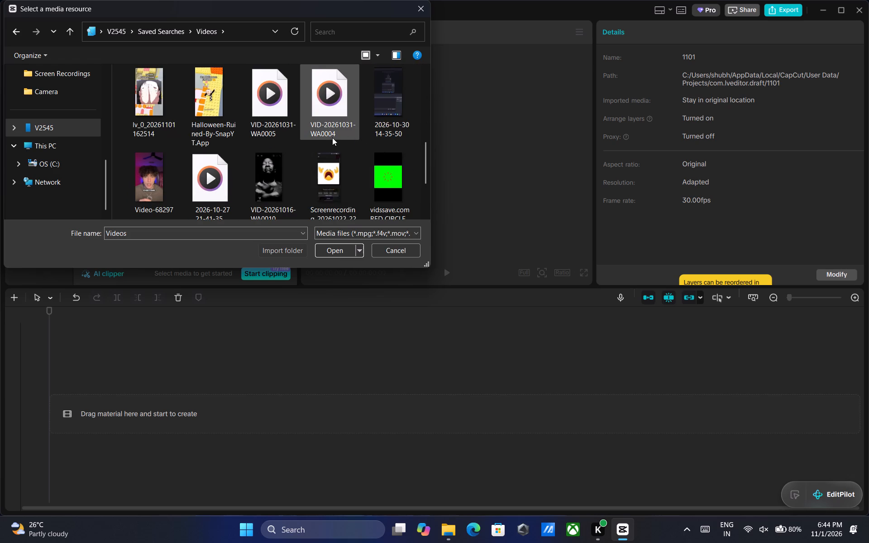
scroll(162, 130, "up", 1)
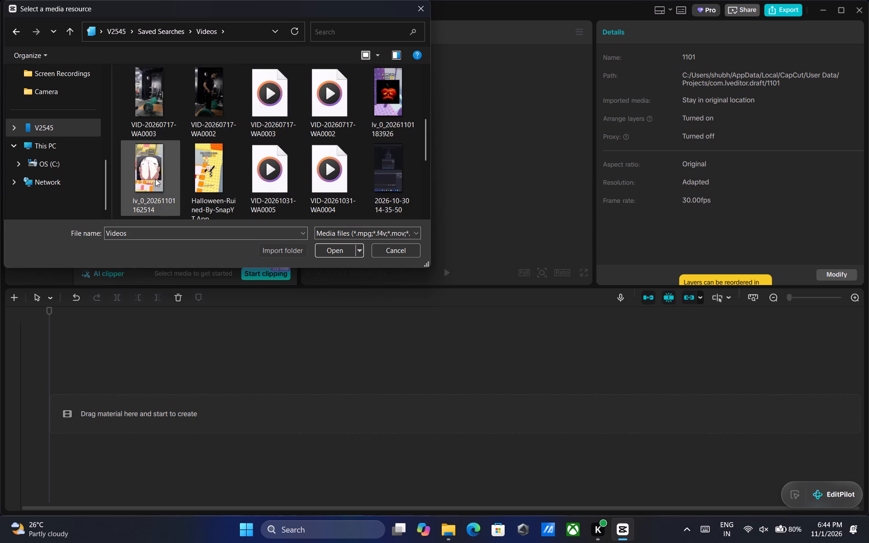
left_click(70, 81)
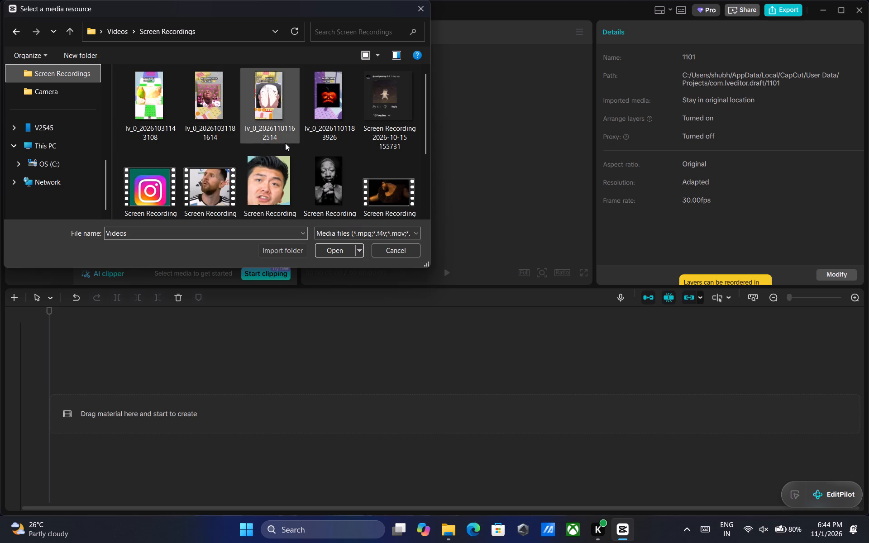
left_click(327, 143)
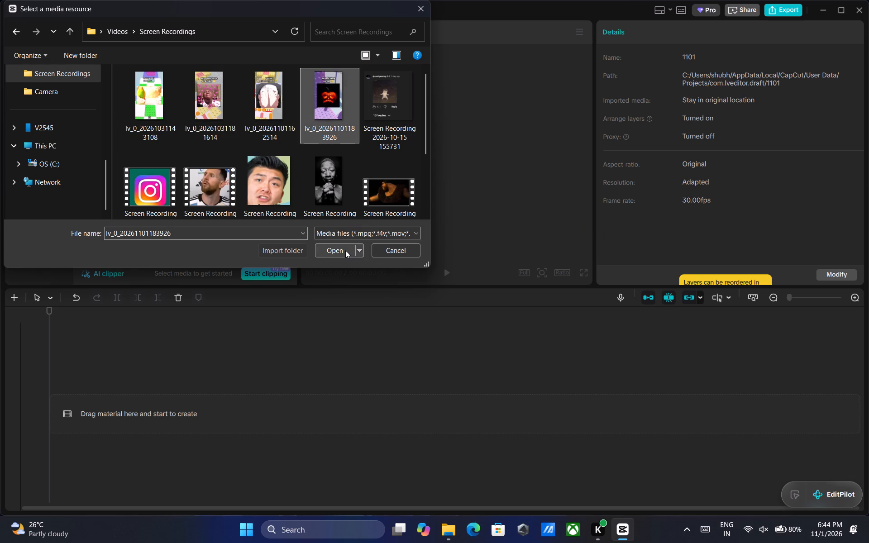
left_click(343, 250)
left_click(194, 174)
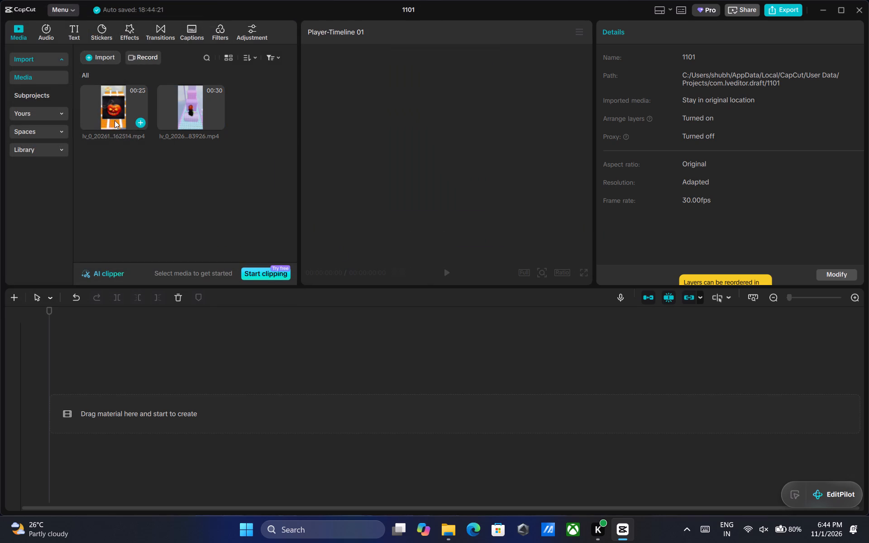
left_click(124, 108)
left_click(180, 97)
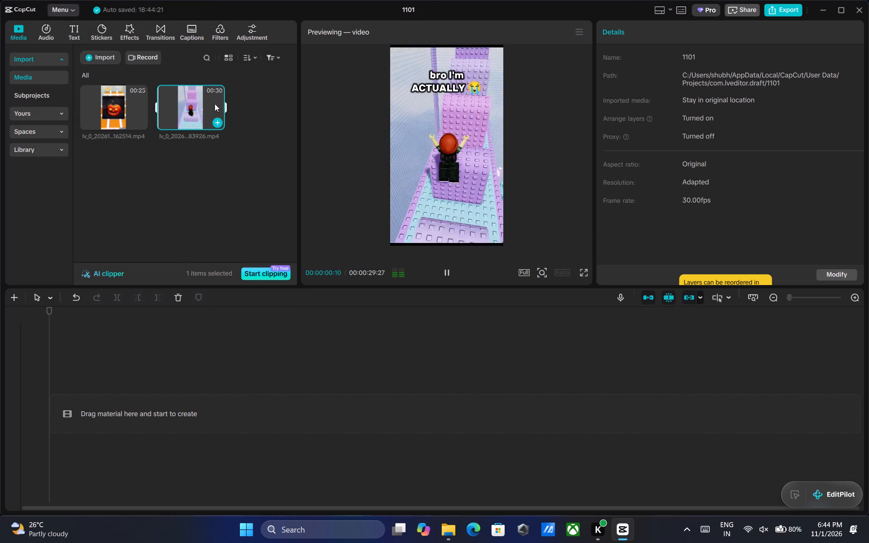
left_click(446, 273)
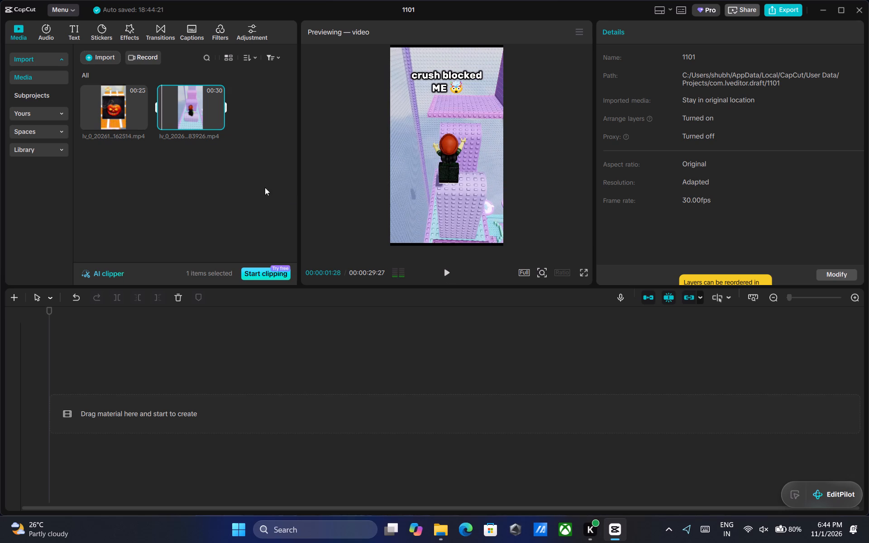
Import all the video files from the sound effect folder in Downloads.
left_click(108, 59)
left_click(132, 79)
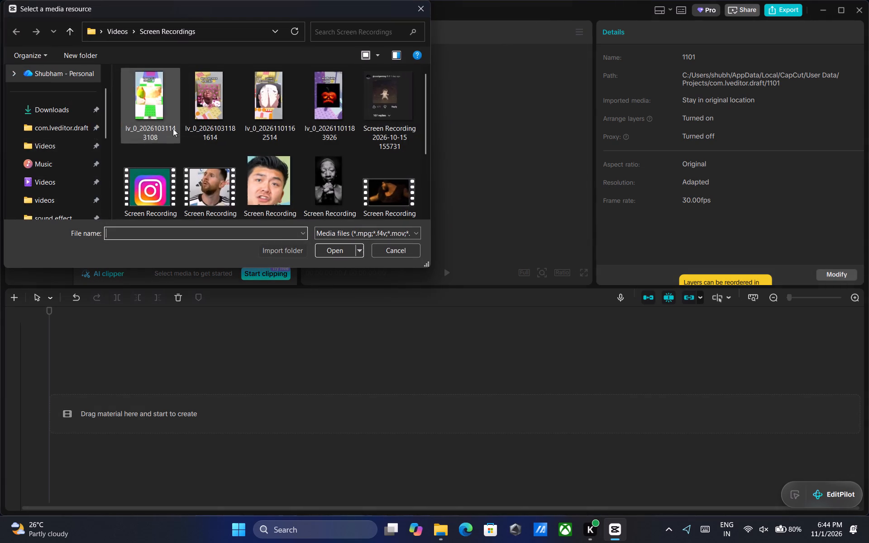
scroll(63, 152, "down", 2)
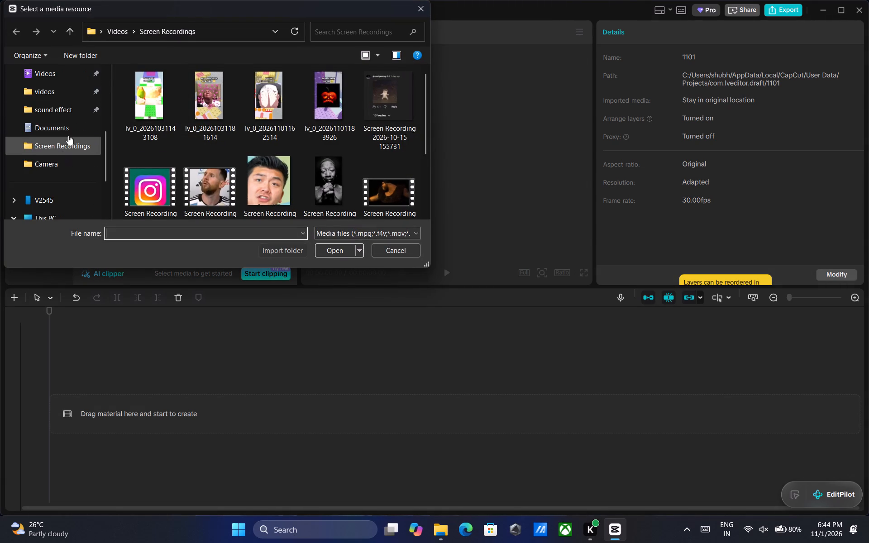
left_click(63, 103)
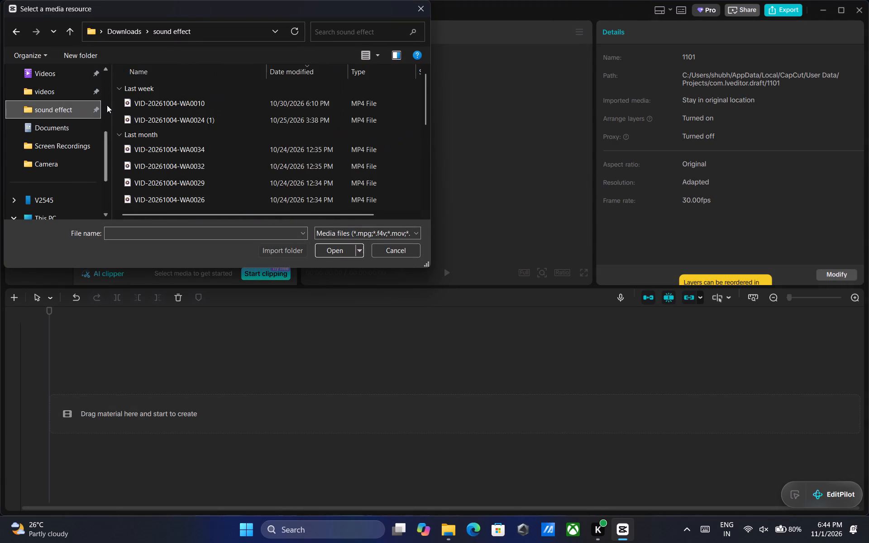
left_click_drag(117, 96, 170, 137)
scroll(168, 135, "down", 9)
left_click_drag(171, 138, 183, 160)
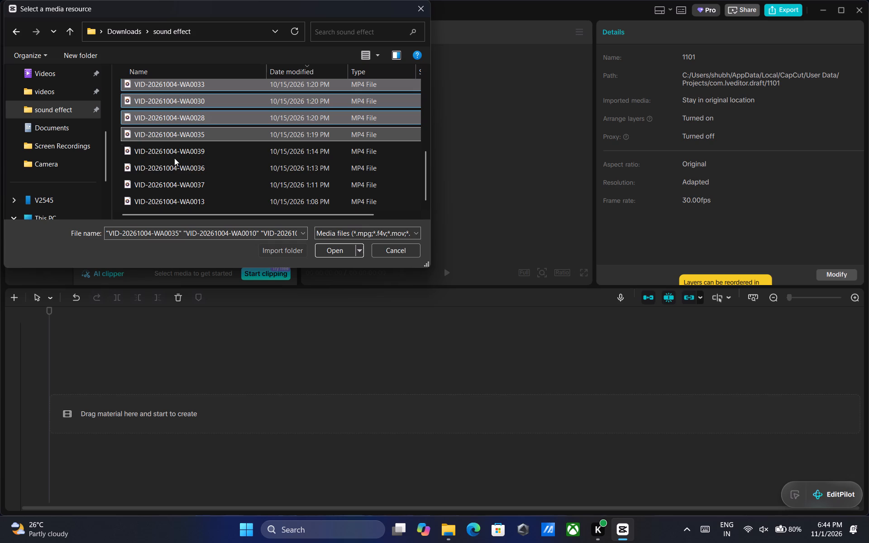
left_click(78, 108)
scroll(140, 114, "up", 2)
left_click_drag(115, 98, 183, 155)
scroll(183, 155, "down", 5)
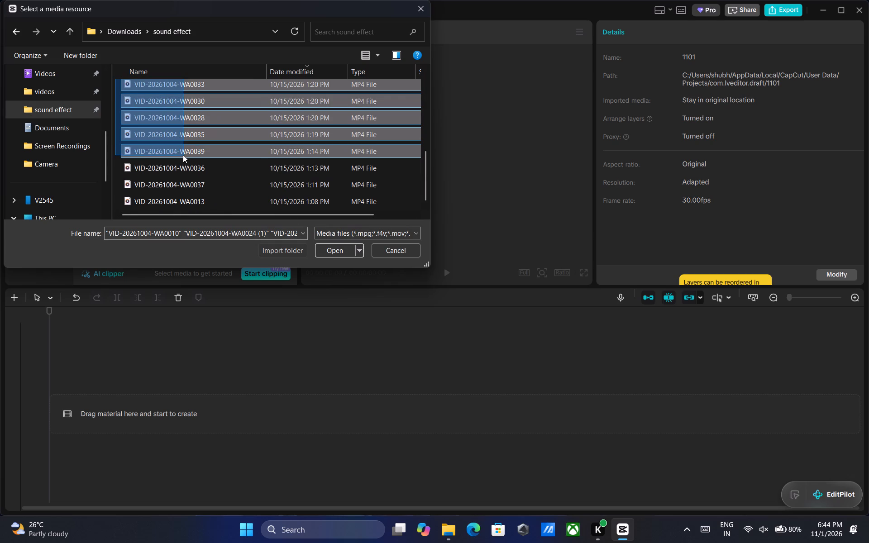
scroll(183, 155, "down", 6)
left_click_drag(183, 155, 245, 198)
left_click(334, 250)
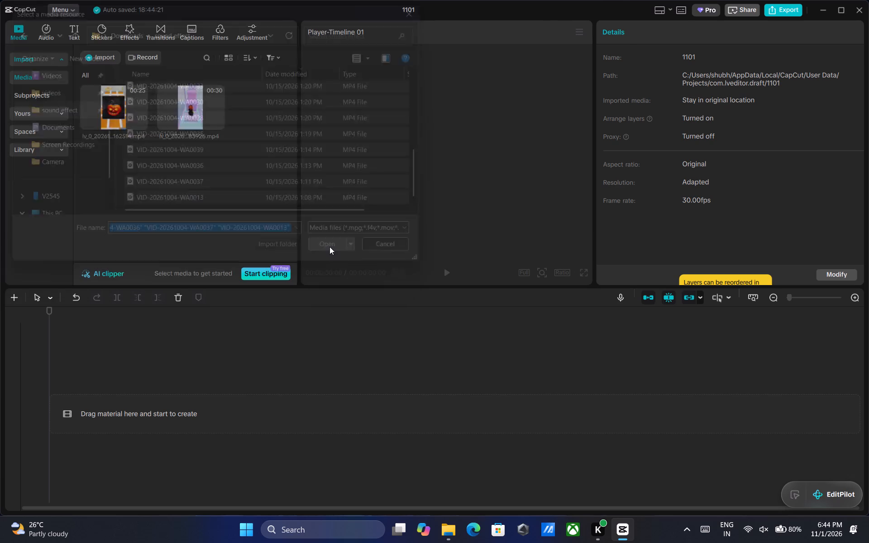
scroll(164, 138, "up", 10)
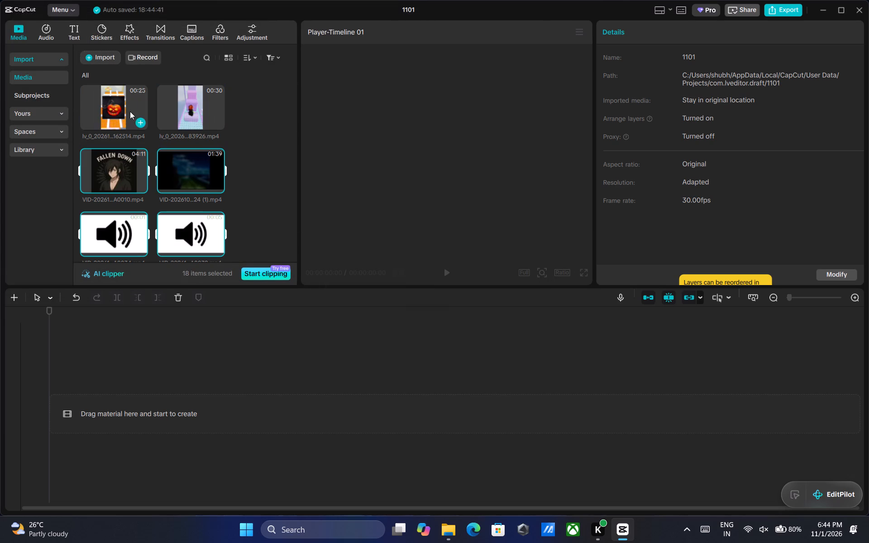
left_click(186, 111)
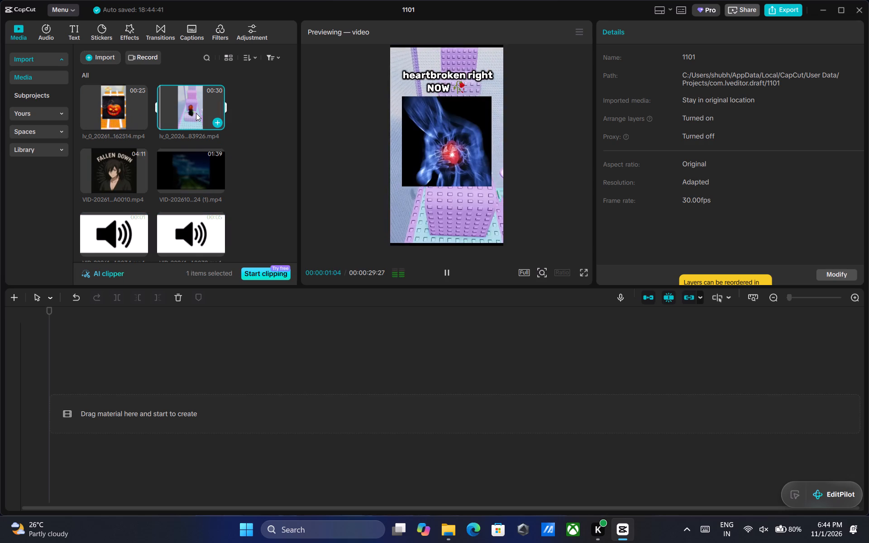
left_click(121, 109)
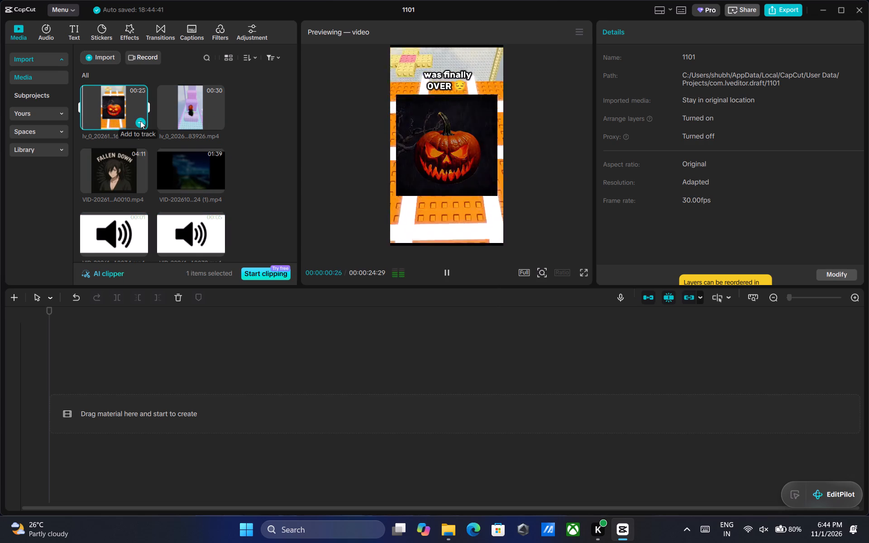
left_click(215, 101)
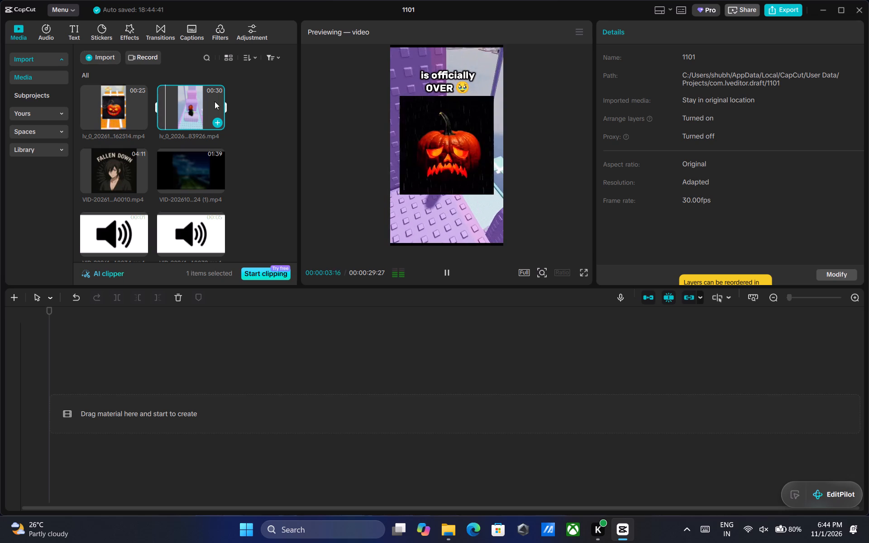
left_click(114, 97)
left_click(139, 121)
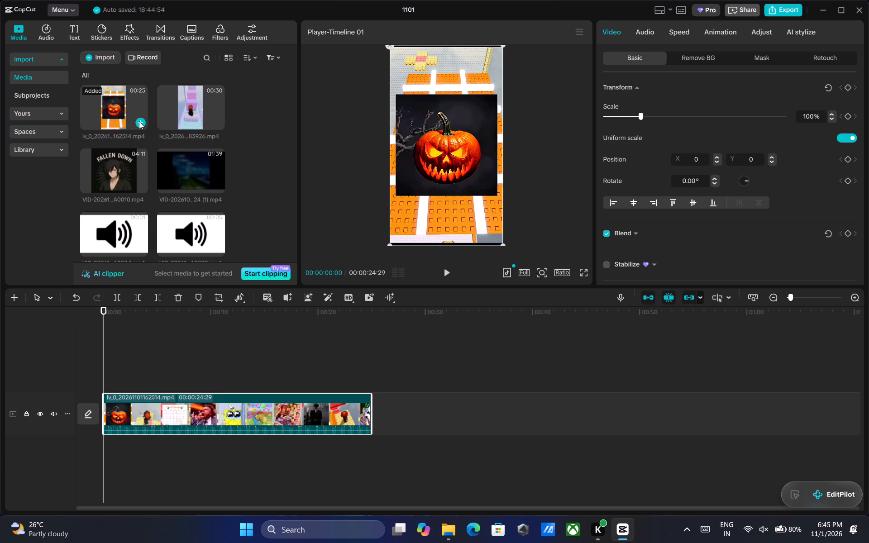
scroll(344, 400, "up", 3, "ctrl")
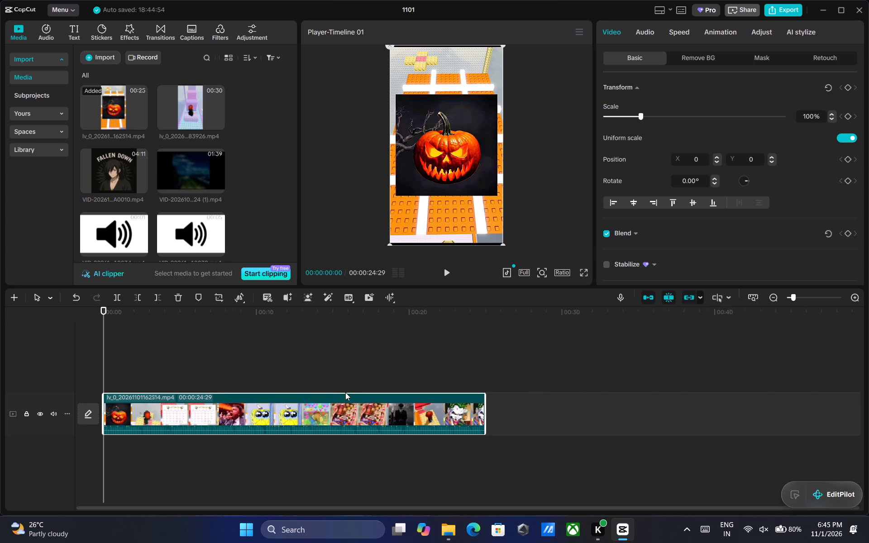
scroll(345, 392, "up", 5, "ctrl")
left_click(449, 273)
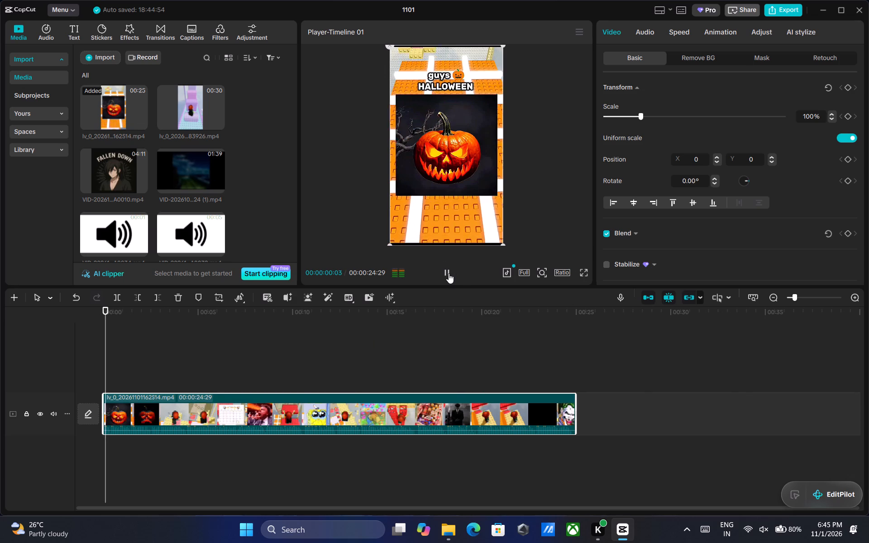
double_click(449, 273)
left_click(449, 273)
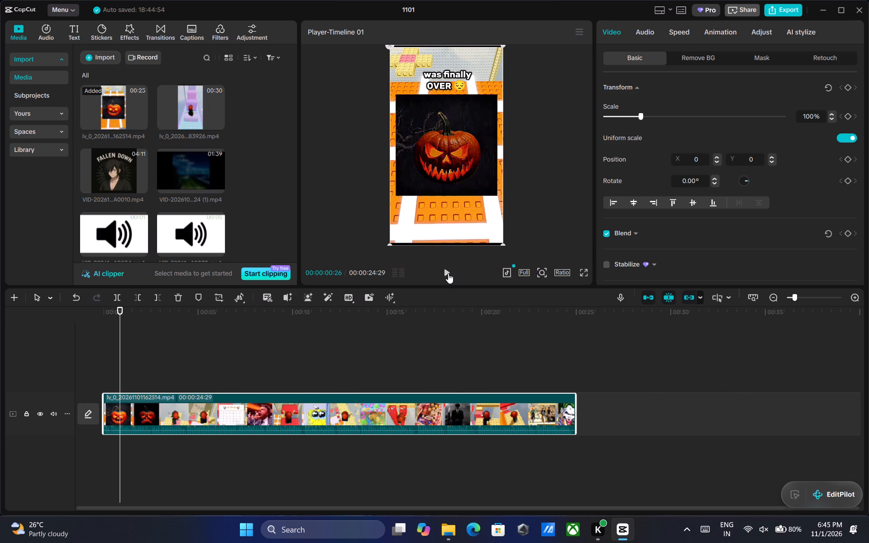
left_click_drag(121, 315, 72, 314)
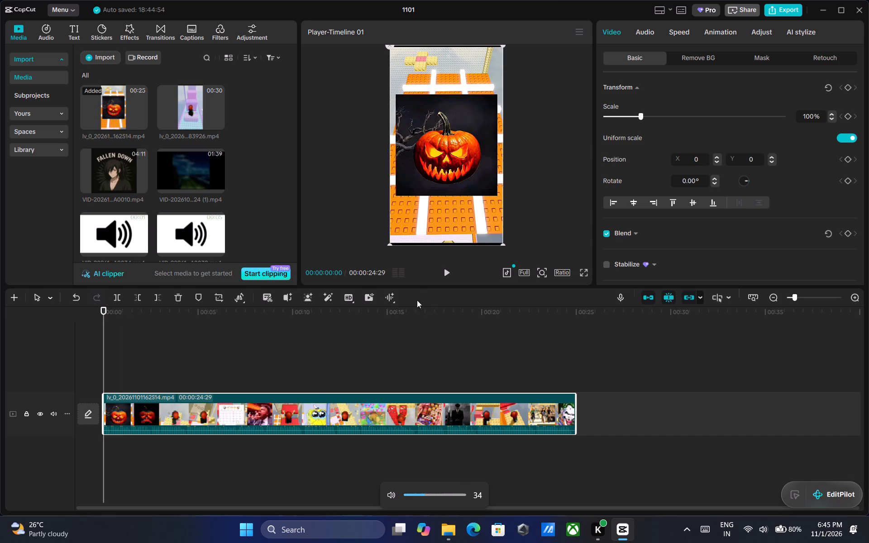
left_click(444, 274)
left_click(444, 274)
Place the Vine Boom sound clip VID-20261004-WA0039 on a track above the main one, just after the gameplay clip's end.
scroll(171, 160, "down", 2)
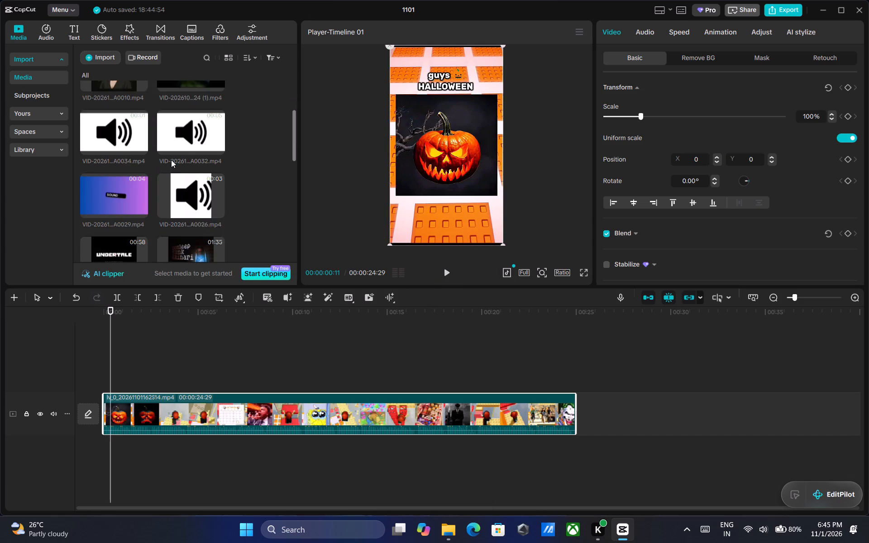
scroll(171, 160, "down", 7)
left_click(103, 155)
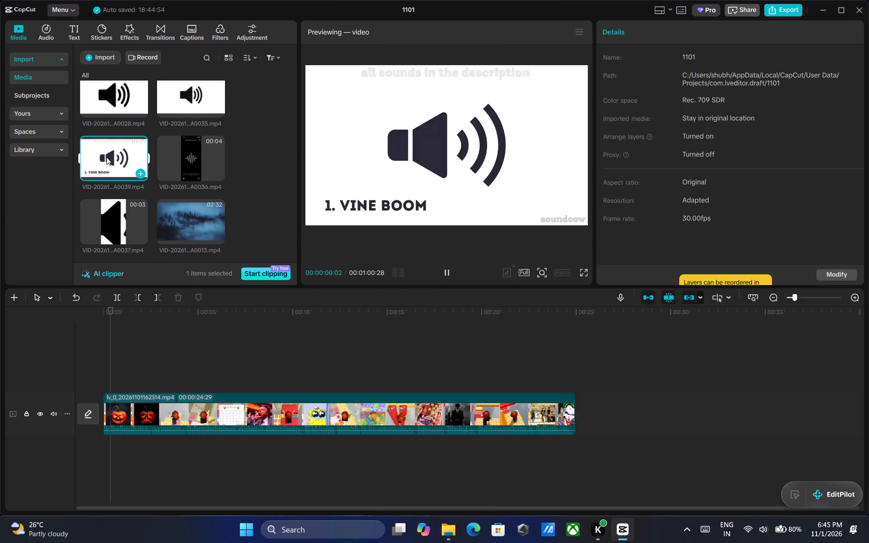
left_click_drag(108, 164, 613, 354)
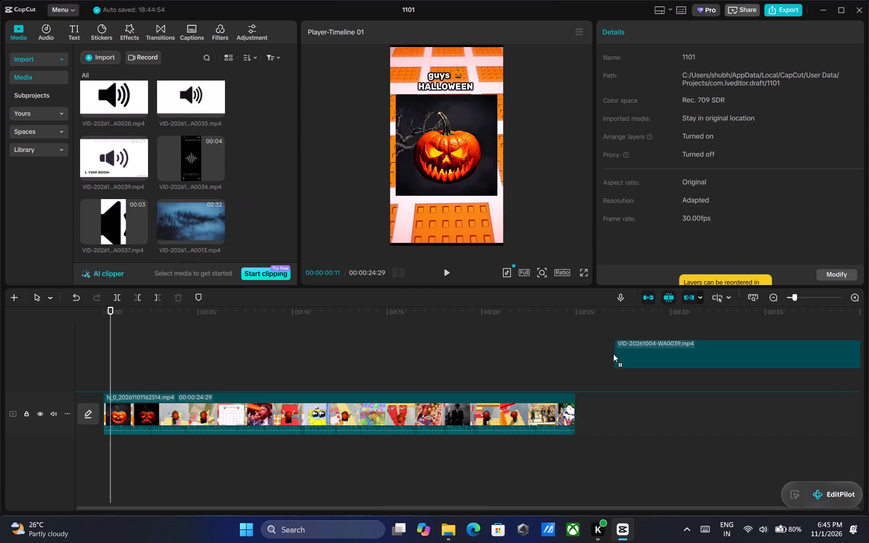
left_click_drag(613, 354, 588, 355)
scroll(210, 165, "down", 3)
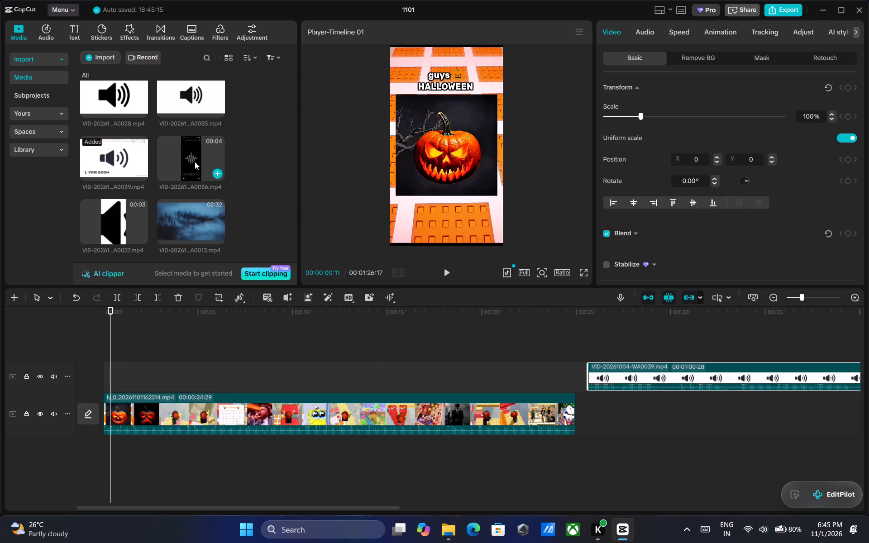
left_click_drag(187, 157, 170, 167)
Replay the first frames of the timeline from the start.
left_click_drag(111, 314, 70, 315)
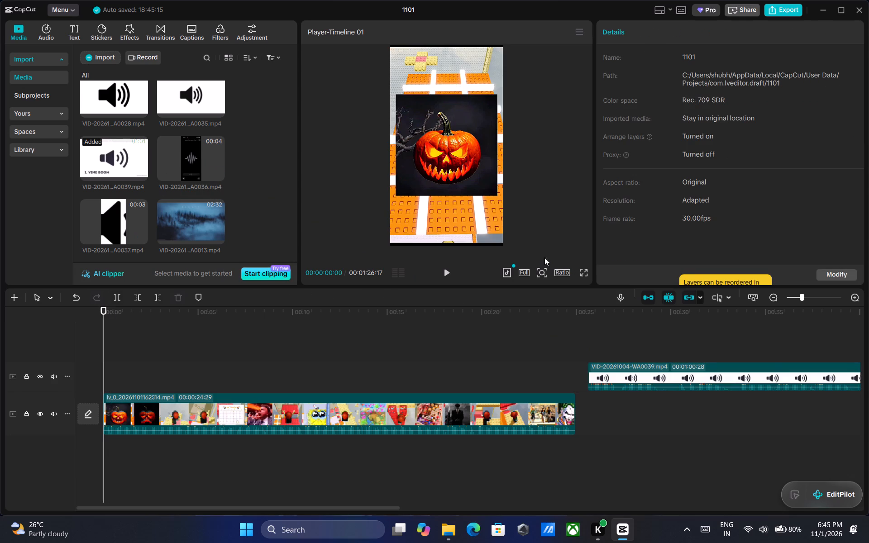
double_click(447, 274)
left_click_drag(271, 414, 260, 362)
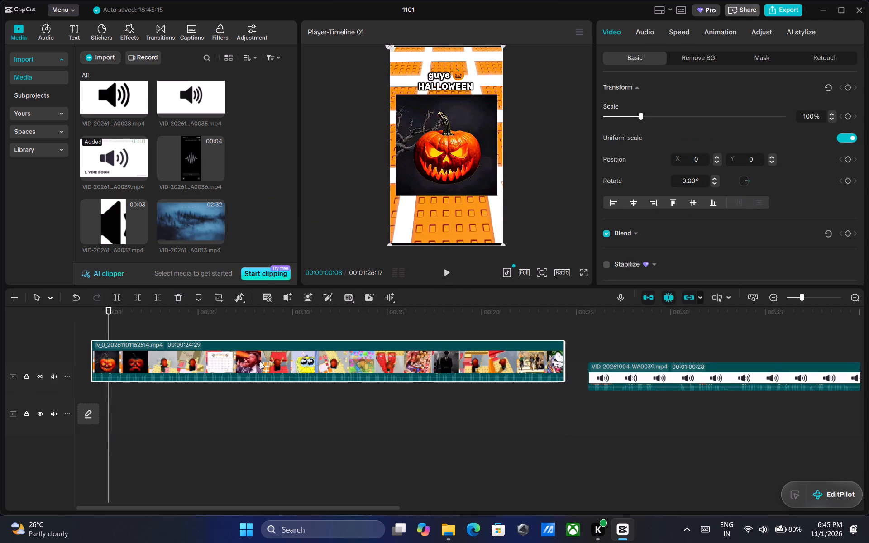
left_click_drag(260, 362, 272, 352)
left_click_drag(250, 359, 190, 356)
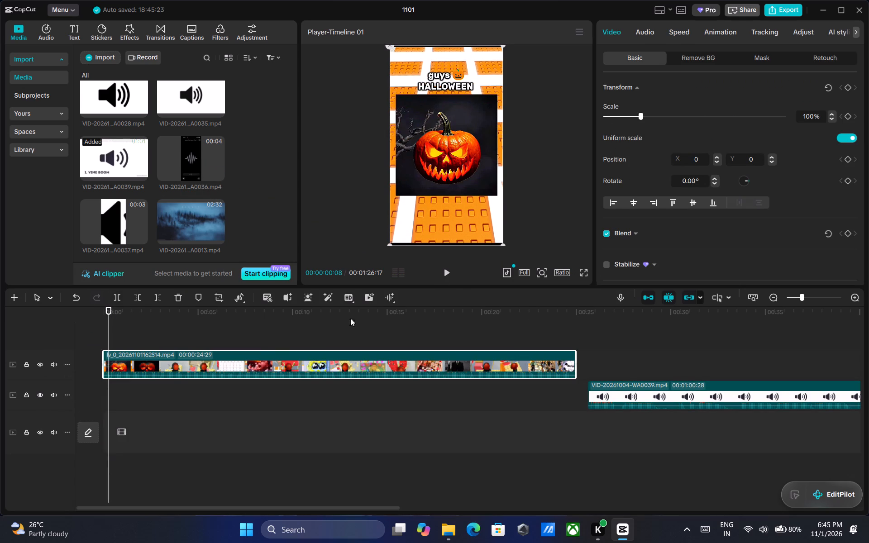
Play the opening one to two seconds of the gameplay clip in short bursts to locate the first sound effect cue.
left_click(448, 271)
triple_click(448, 271)
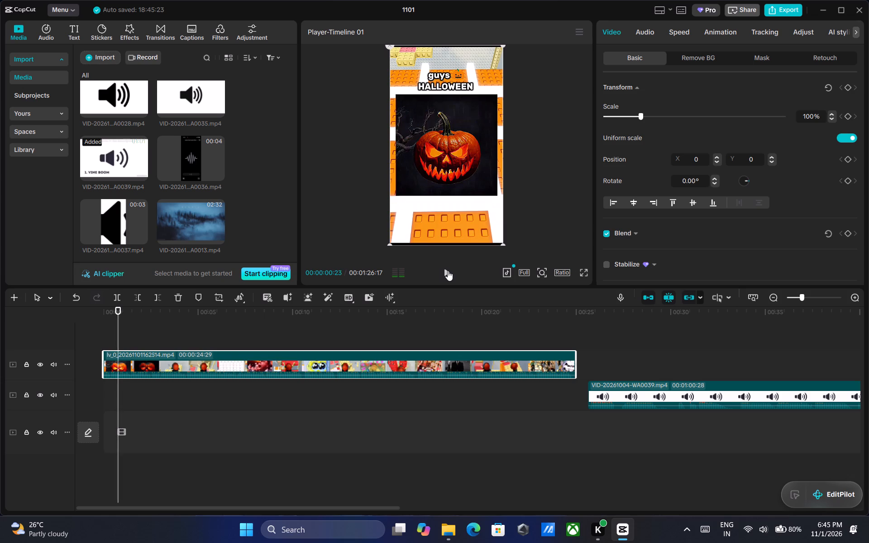
double_click(448, 271)
double_click(448, 271)
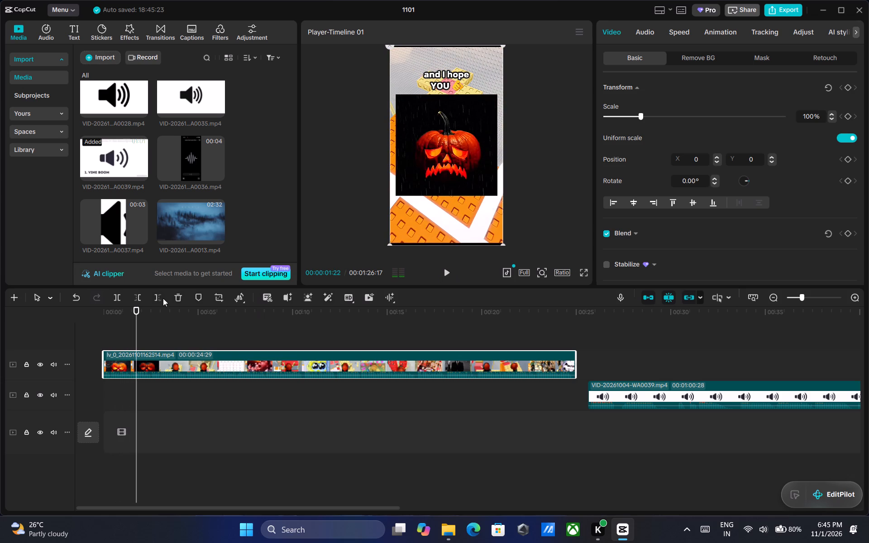
left_click_drag(137, 309, 37, 310)
left_click(446, 273)
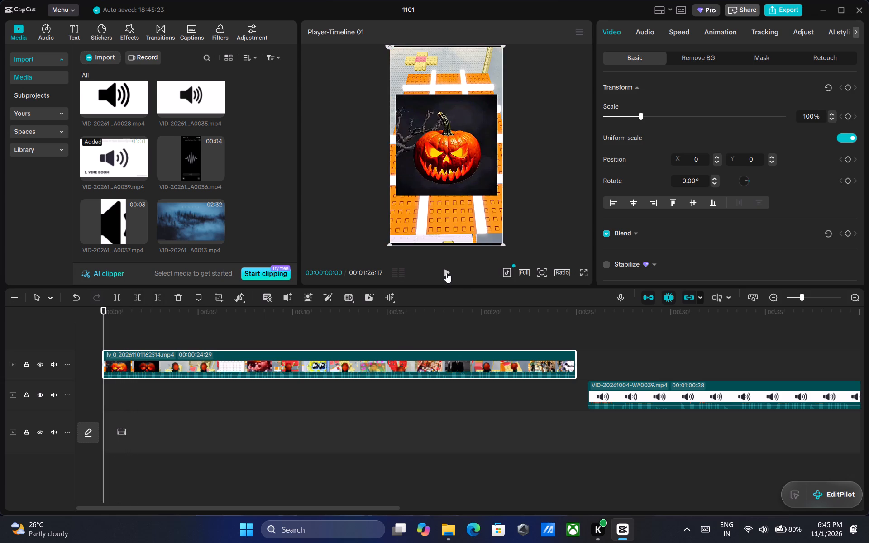
triple_click(446, 273)
double_click(446, 273)
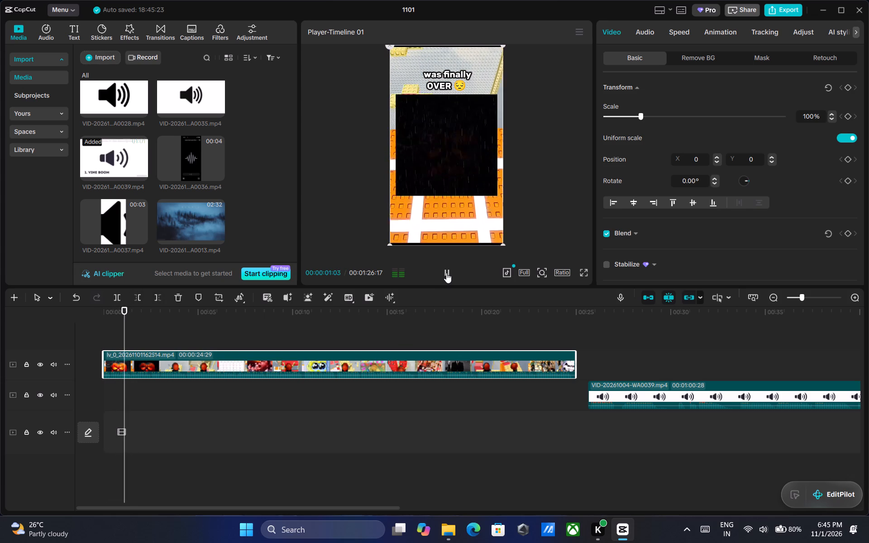
Place the sound clip VID-20261004-WA0037 on the track beneath the gameplay clip, starting at about 0.6 s.
left_click_drag(102, 212, 141, 291)
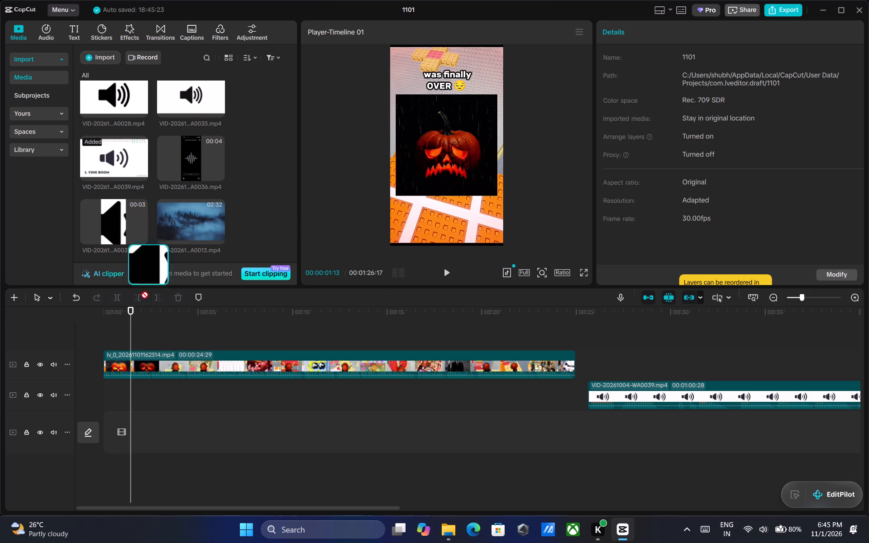
left_click_drag(141, 291, 129, 395)
left_click_drag(144, 391, 134, 390)
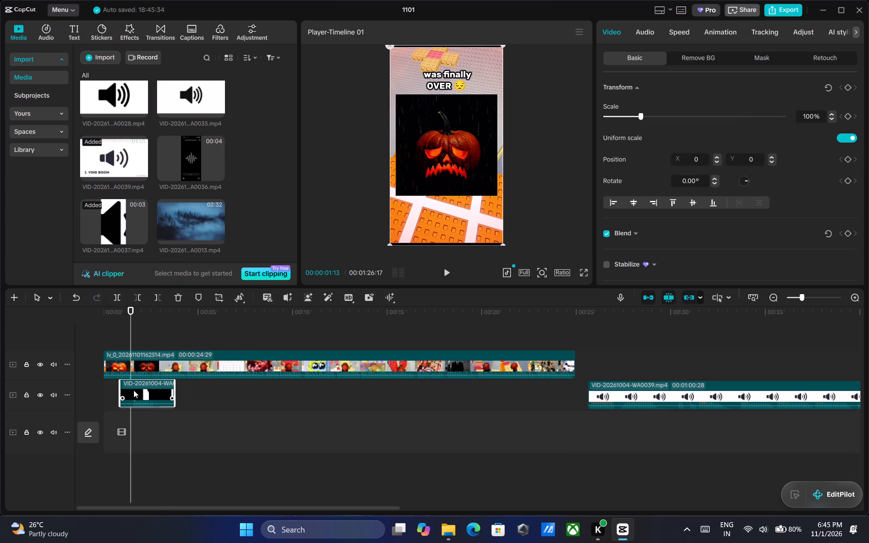
left_click_drag(134, 390, 133, 390)
left_click(142, 389)
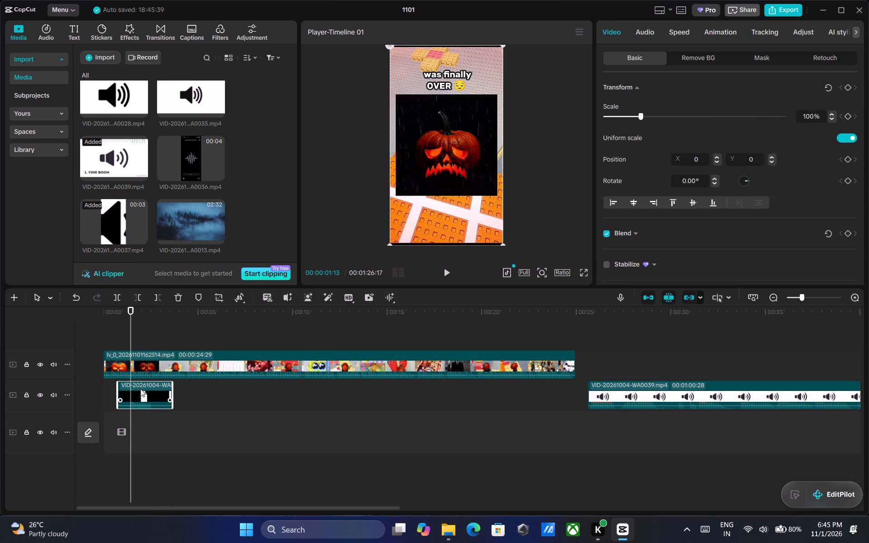
left_click(140, 388)
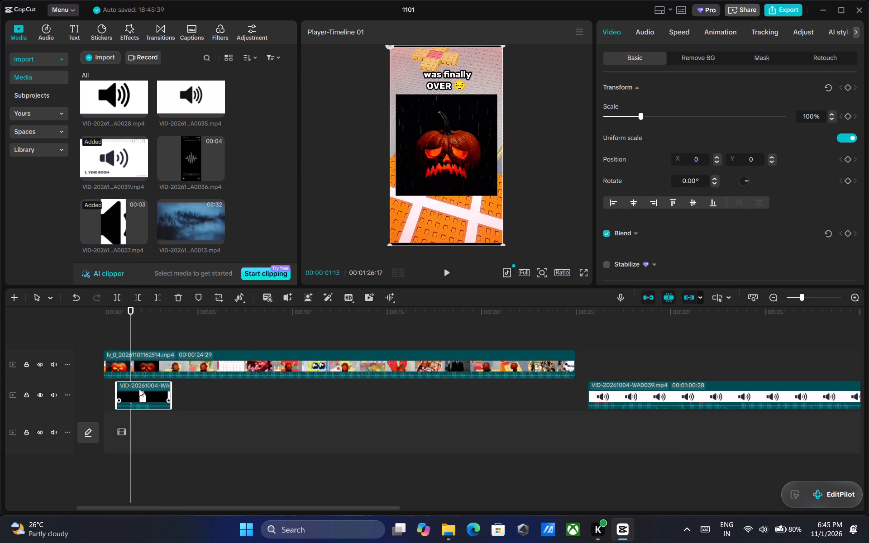
Lower the volume of the VID-20261004-WA0037 sound clip to -5.7 dB.
left_click(637, 28)
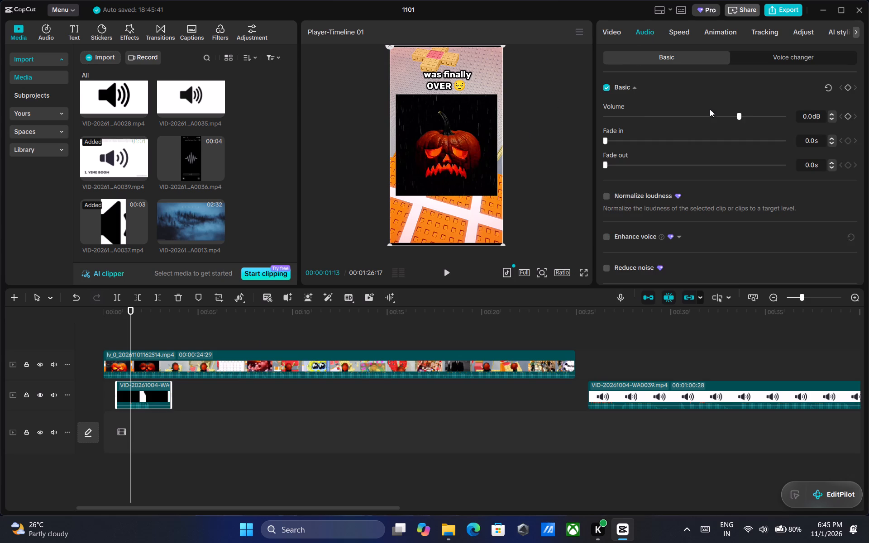
left_click(723, 118)
left_click(729, 115)
left_click(726, 114)
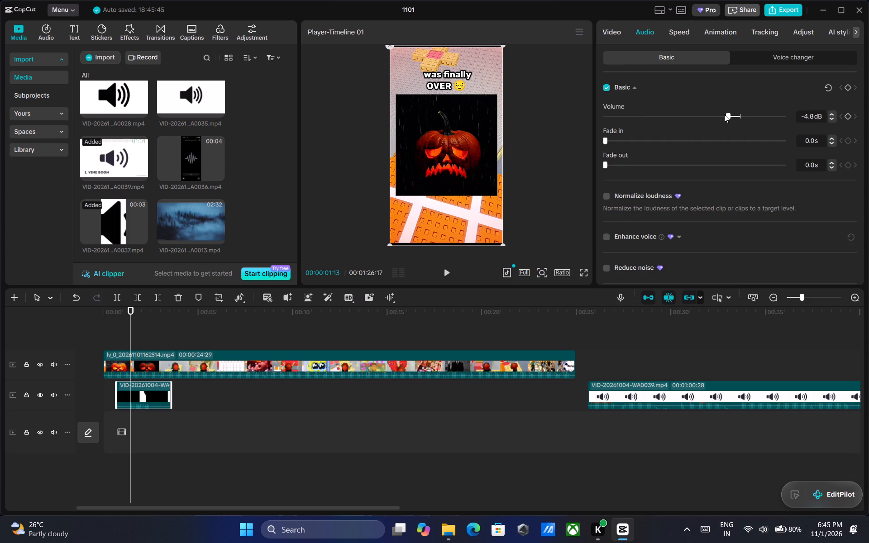
left_click(724, 114)
Play the timeline in short bursts to about 00:00:03:05 to check the sound effect against the captions.
left_click(450, 270)
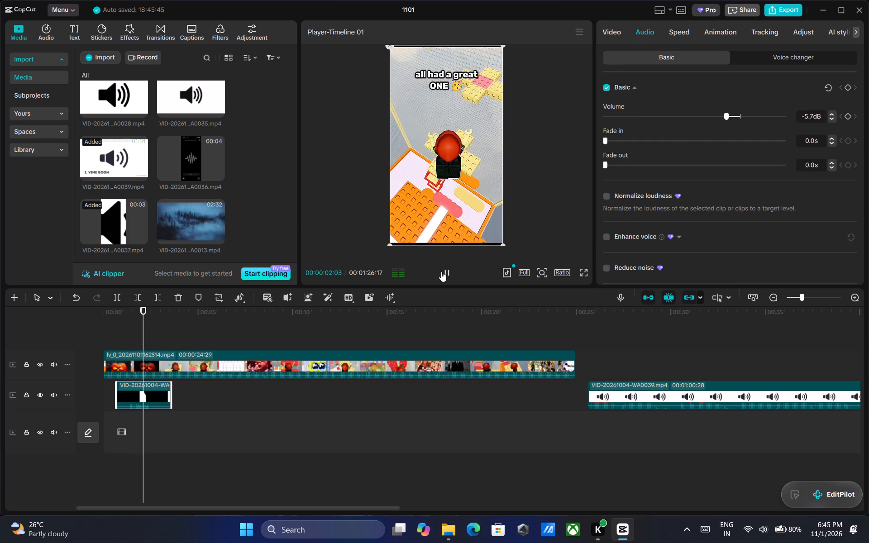
triple_click(441, 271)
double_click(441, 272)
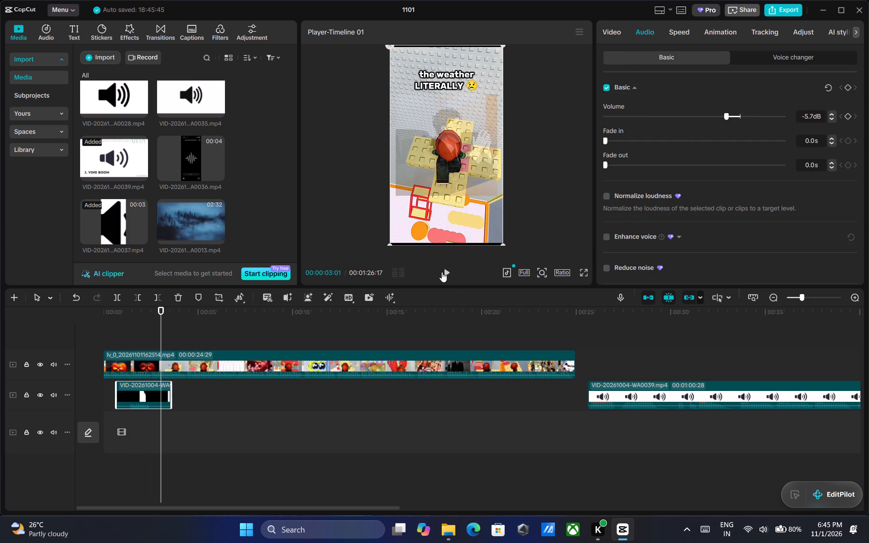
double_click(442, 272)
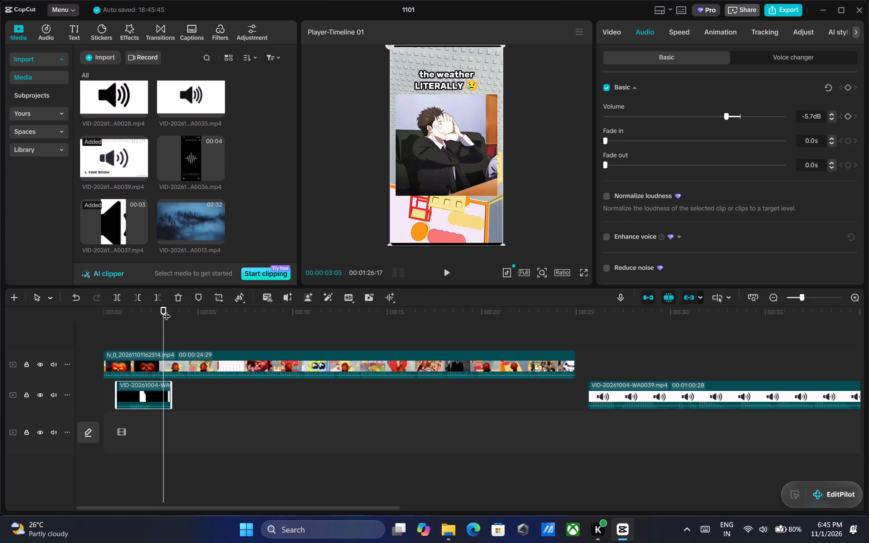
Place the sound clip VID-20261004-WA0036 on its own track directly beneath the gameplay clip, starting at about 2 s.
left_click_drag(167, 310, 161, 312)
left_click(180, 160)
left_click_drag(187, 158, 191, 367)
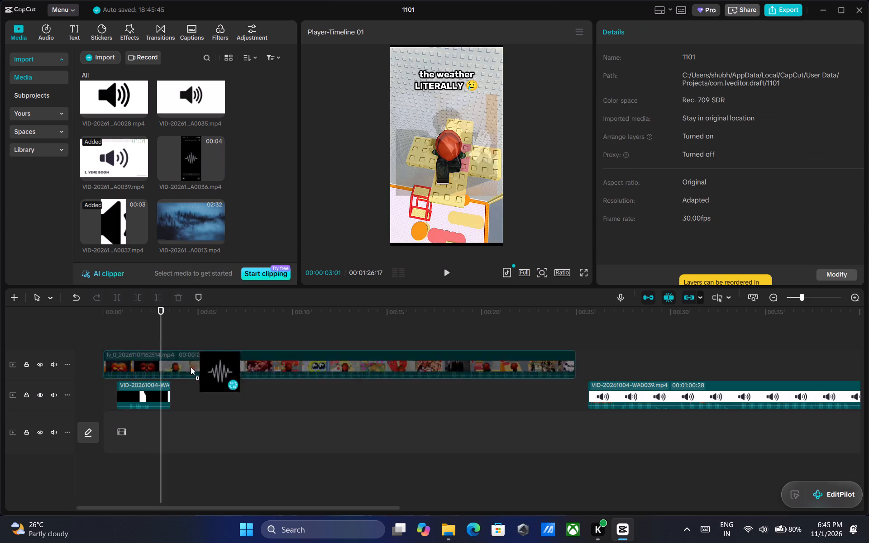
left_click_drag(191, 367, 157, 374)
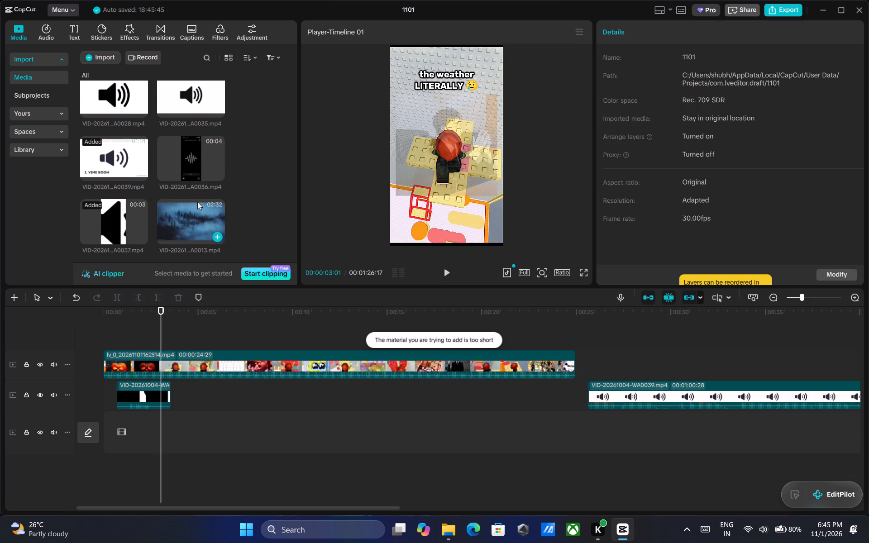
left_click_drag(188, 158, 161, 379)
left_click_drag(179, 383, 163, 383)
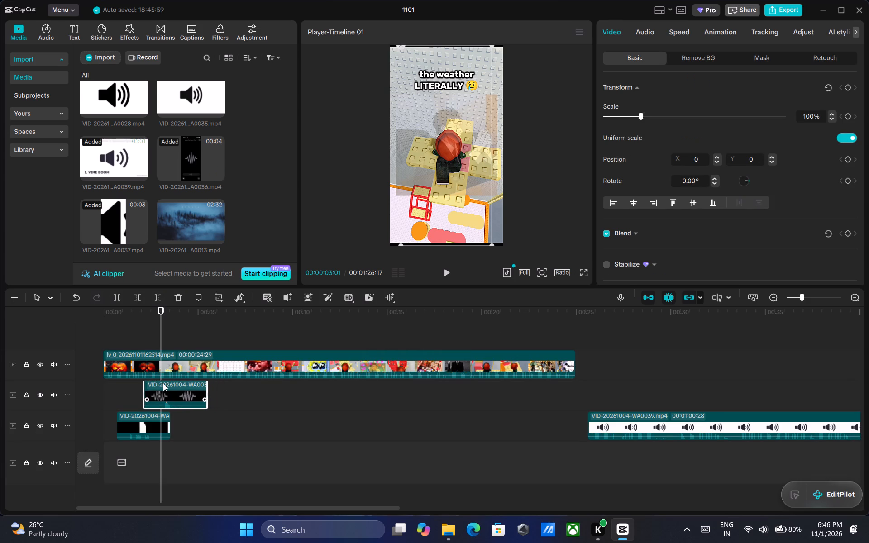
left_click_drag(163, 383, 160, 383)
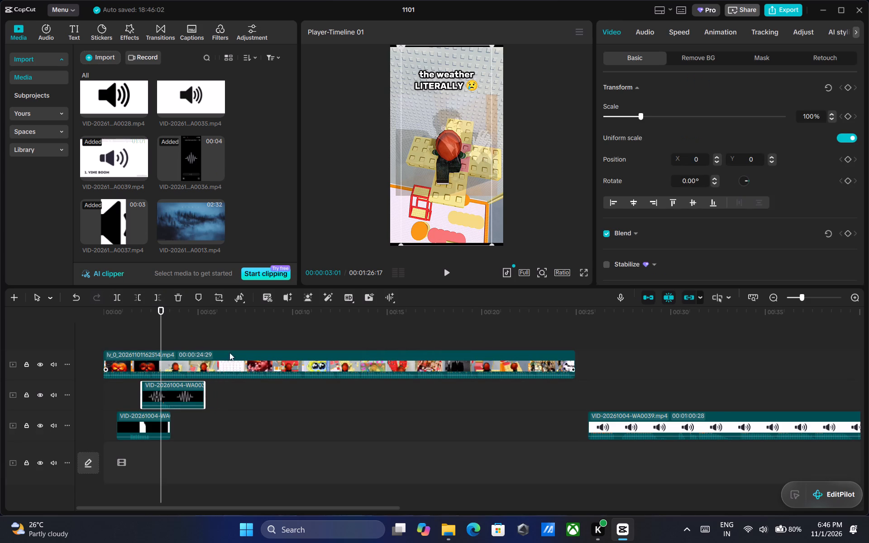
Lower the volume of the VID-20261004-WA0036 sound clip to -3.8 dB.
left_click(640, 31)
left_click(728, 116)
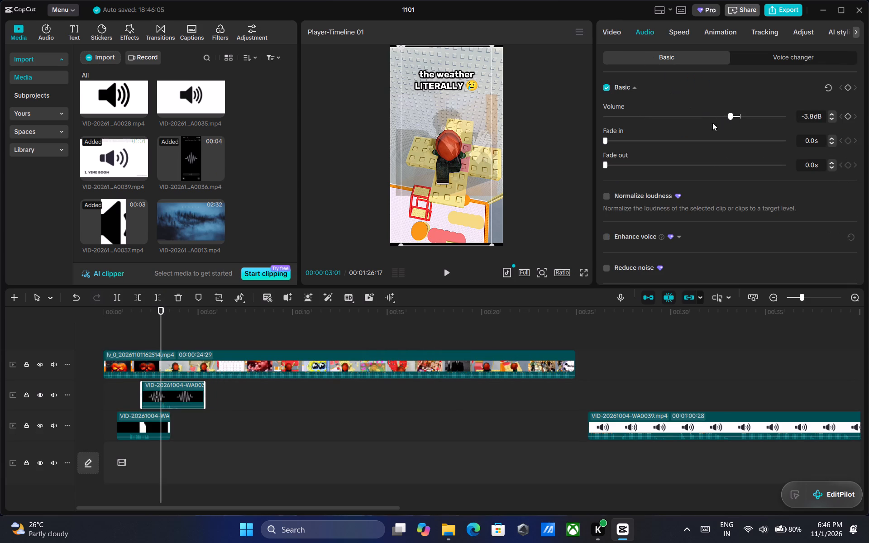
Duplicate the VID-20261004-WA0036 sound clip and place the copy on a track above it, starting at about 3.3 s.
left_click(447, 270)
double_click(447, 270)
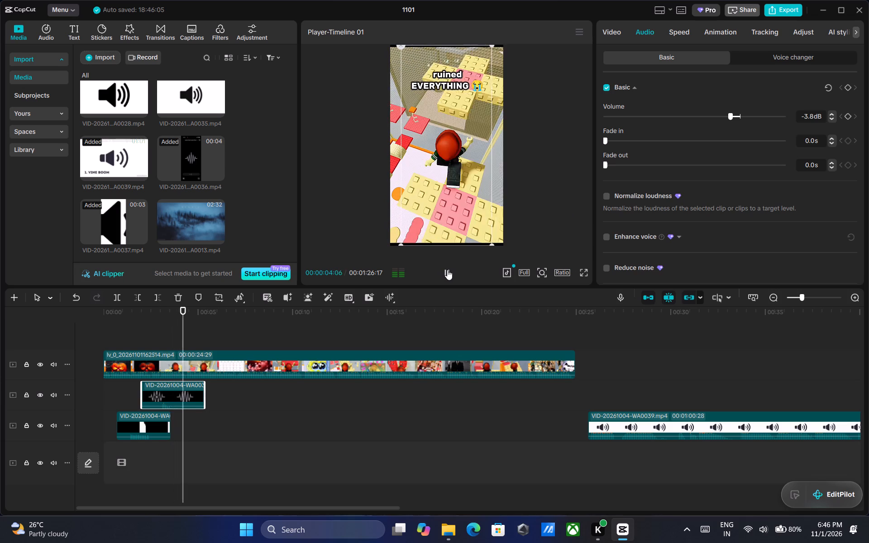
left_click(447, 270)
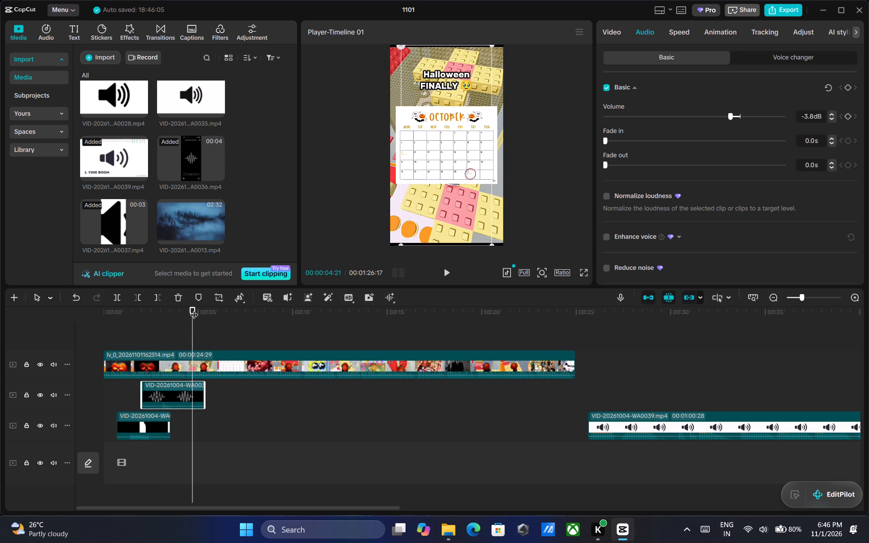
left_click_drag(194, 309, 187, 309)
right_click(178, 389)
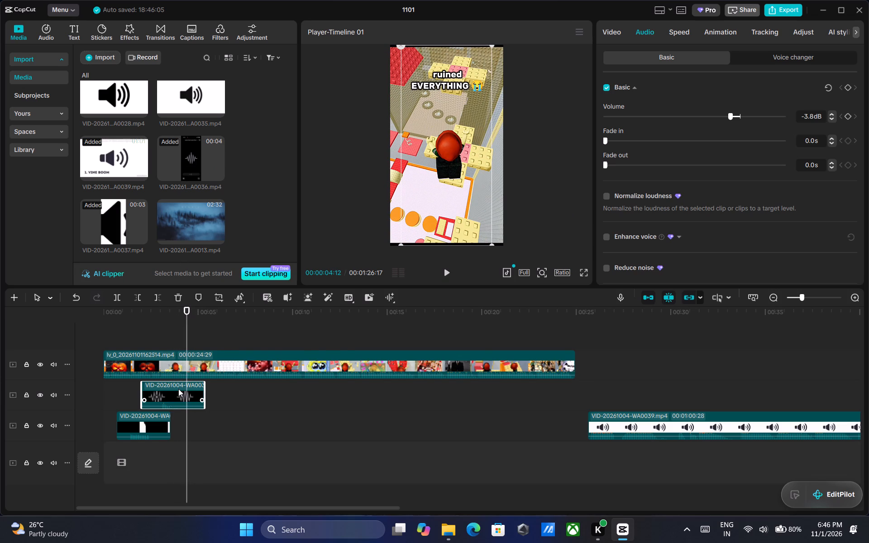
left_click(224, 97)
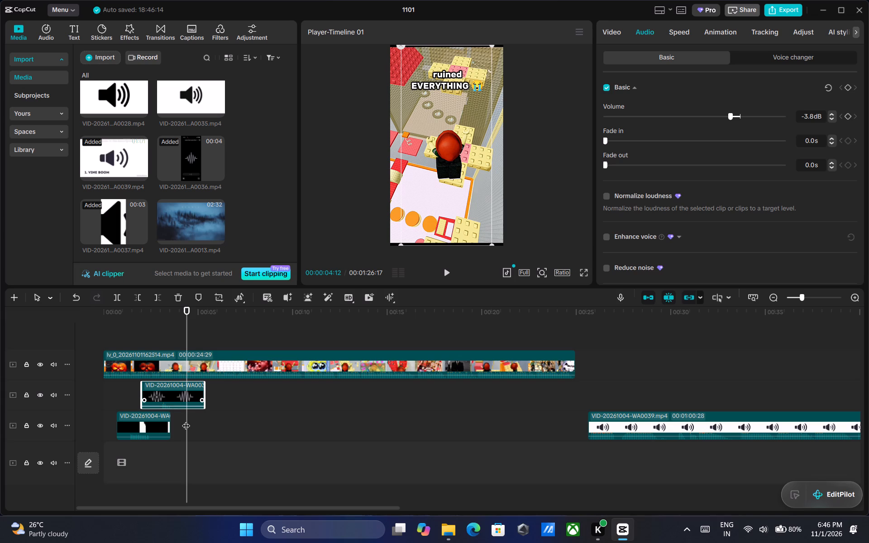
right_click(186, 420)
left_click(214, 476)
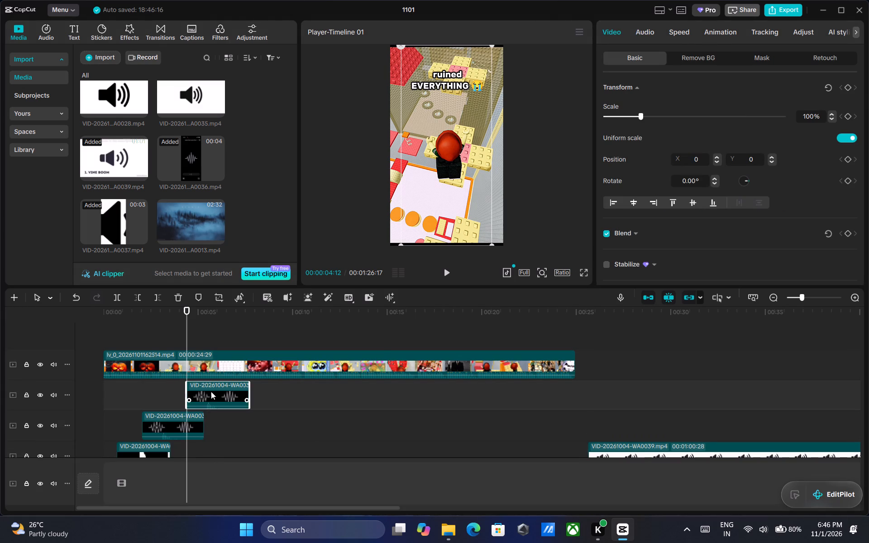
left_click_drag(211, 391, 190, 390)
Play the timeline in short bursts to about 00:00:06:12 to check the duplicated sound and find the next cue.
left_click(443, 271)
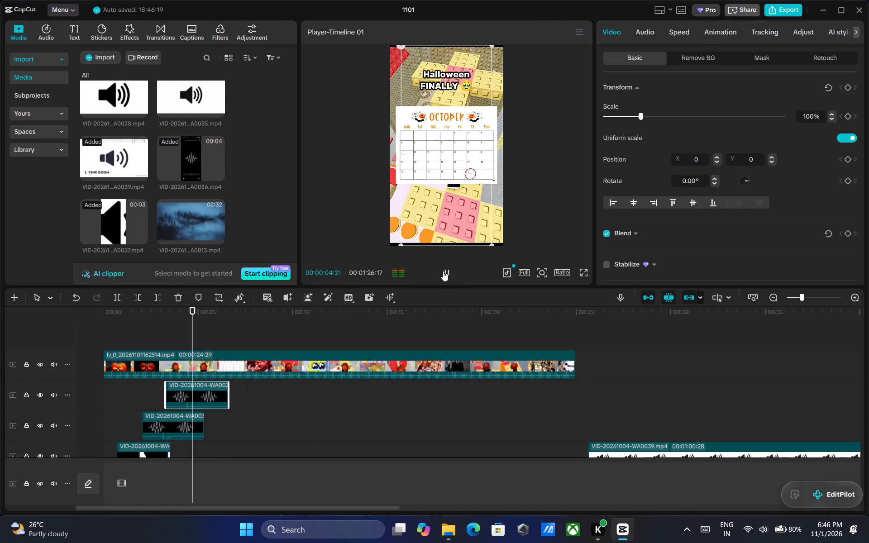
triple_click(443, 271)
triple_click(443, 271)
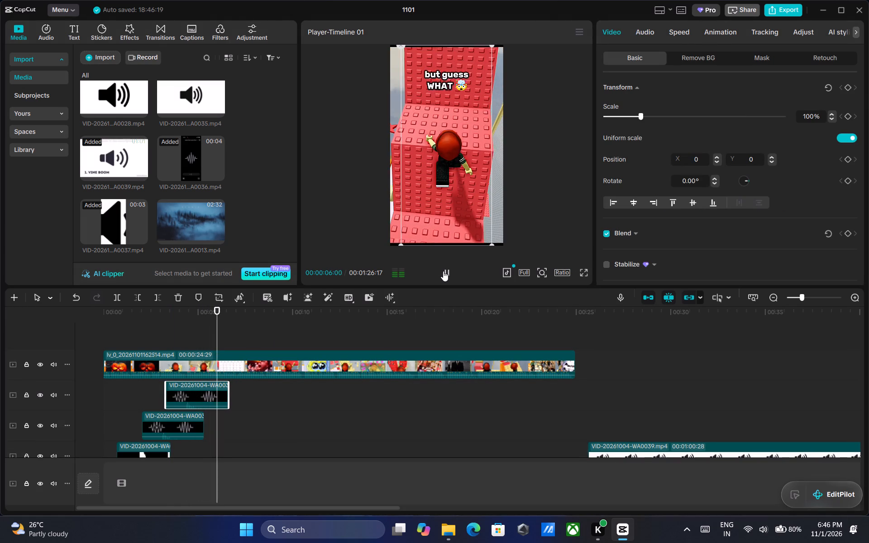
triple_click(443, 271)
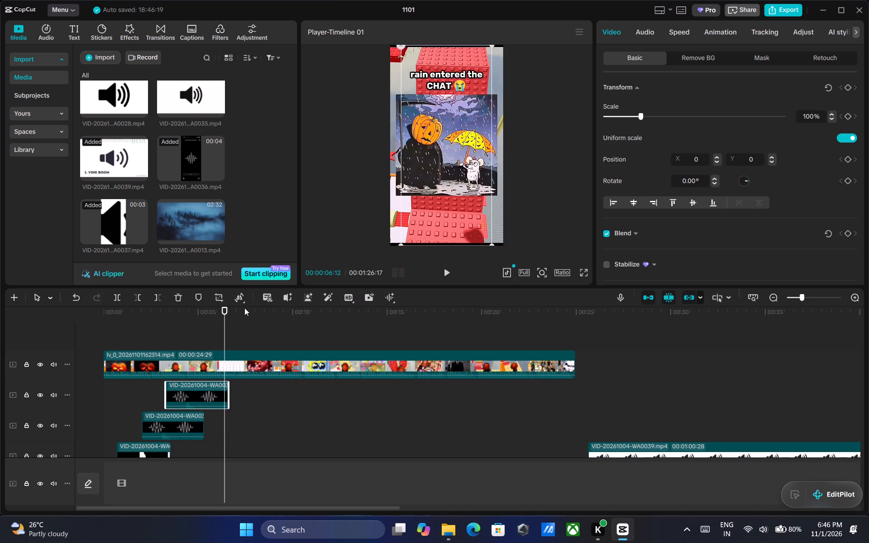
left_click_drag(227, 308, 222, 309)
Split the VID-20261004-WA0039 clip at 00:00:26:27 and move its opening Vine Boom piece beneath the gameplay clip at about 8 s.
scroll(629, 361, "down", 2)
left_click(614, 419)
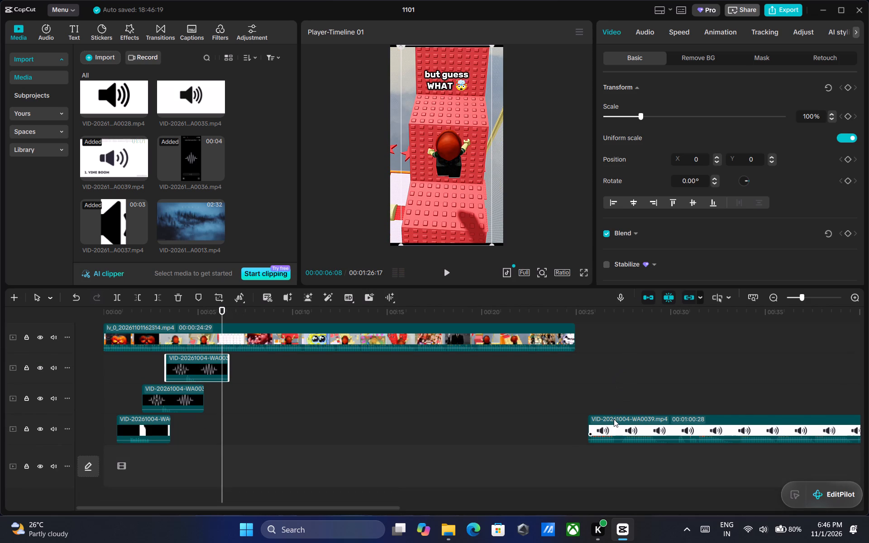
left_click(285, 358)
left_click_drag(286, 355, 315, 360)
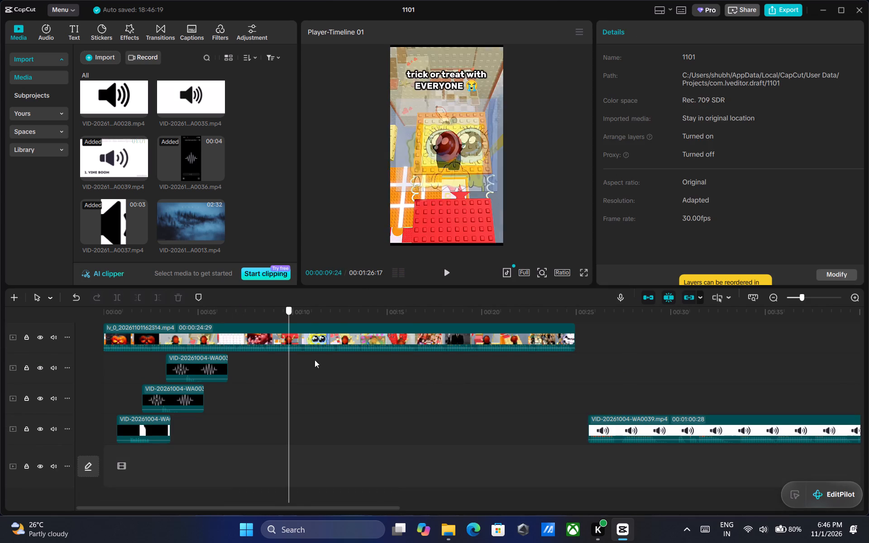
left_click_drag(315, 360, 612, 372)
left_click(623, 420)
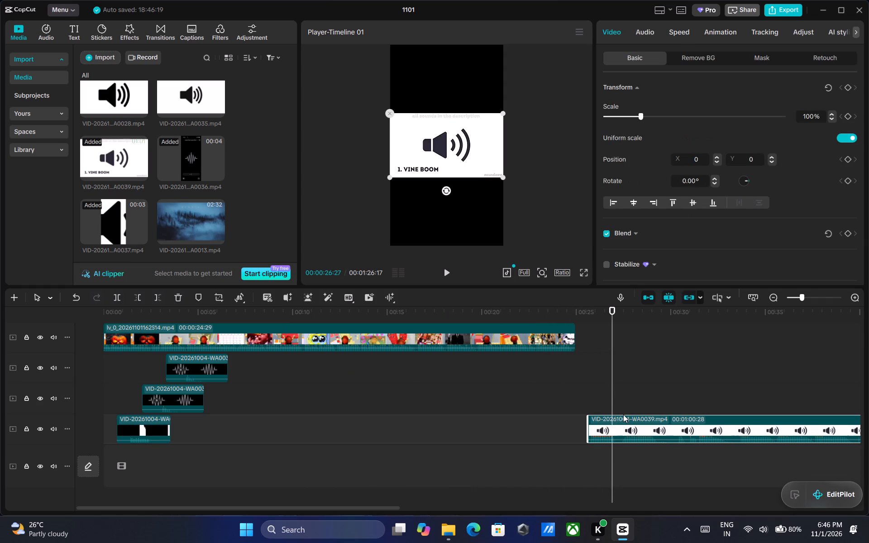
key("ctrl+b")
left_click_drag(599, 426, 286, 377)
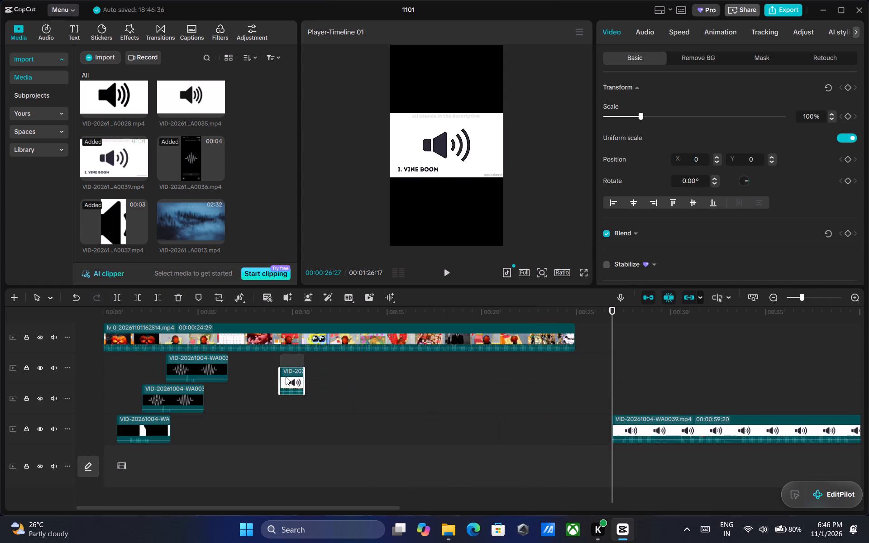
left_click_drag(286, 377, 268, 370)
Play from 00:00:05:00 to about 00:00:06:10 in short bursts to locate the cue where the "rain entered the CHAT" caption starts.
left_click_drag(613, 325, 198, 324)
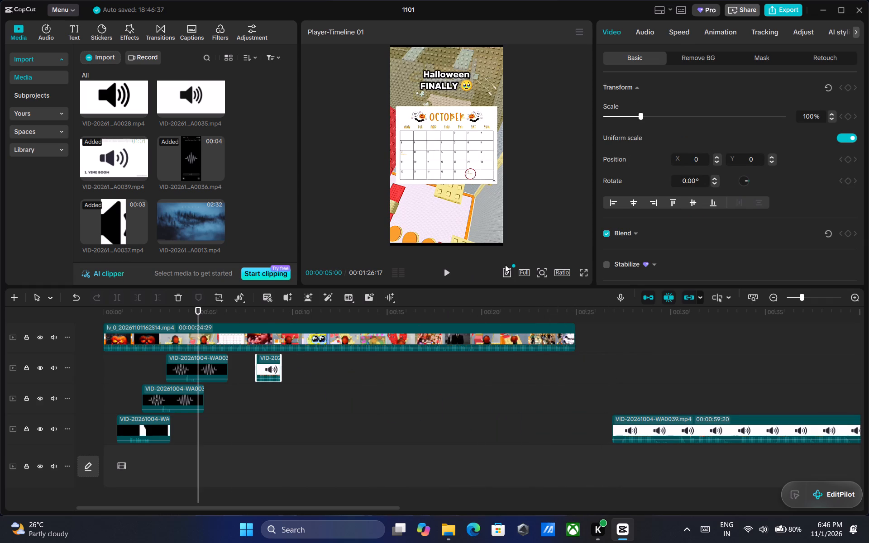
left_click(444, 271)
left_click(444, 271)
double_click(444, 271)
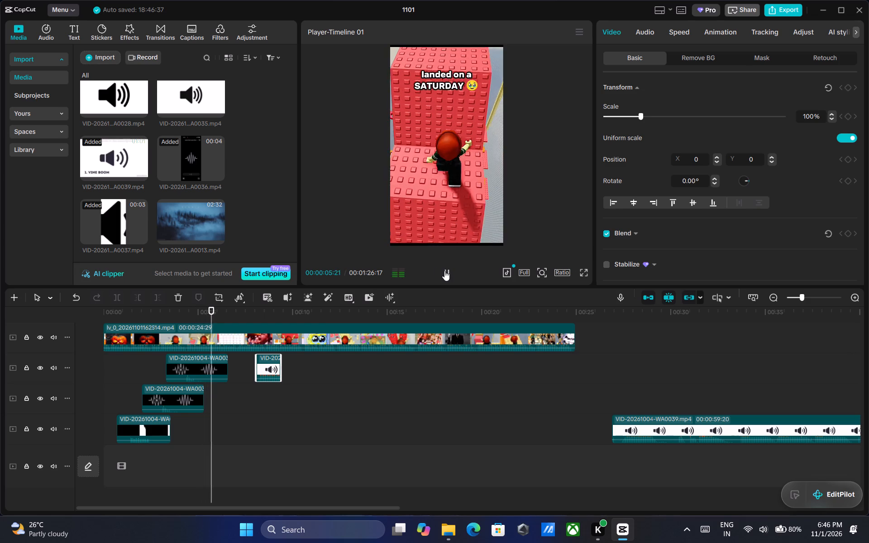
triple_click(444, 271)
left_click(444, 271)
double_click(444, 271)
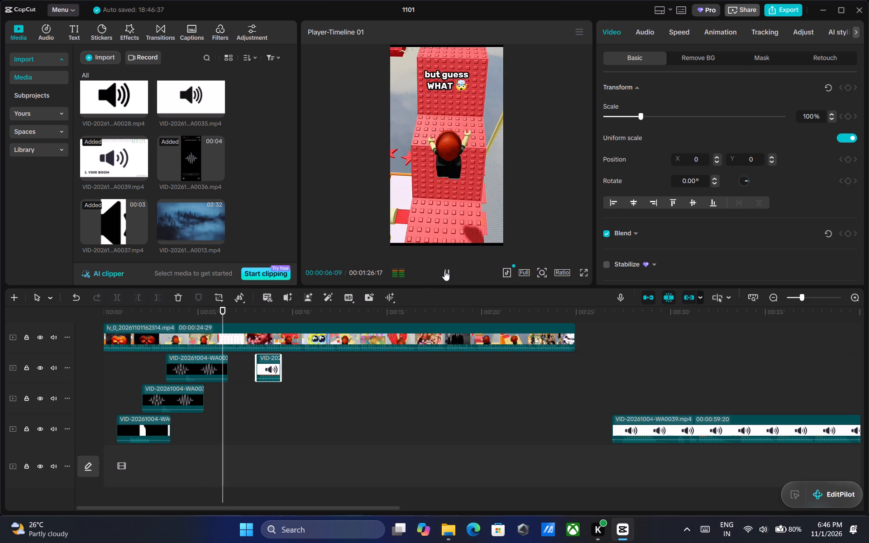
left_click(224, 311)
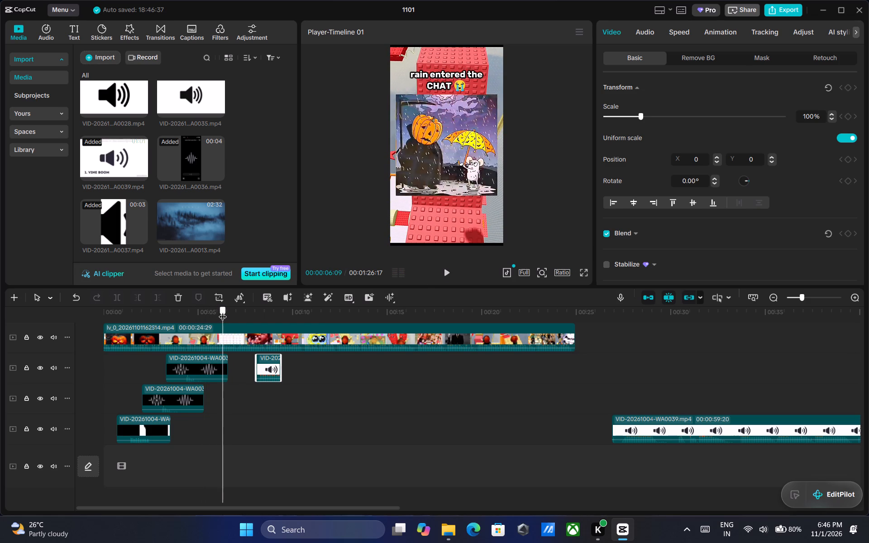
double_click(444, 271)
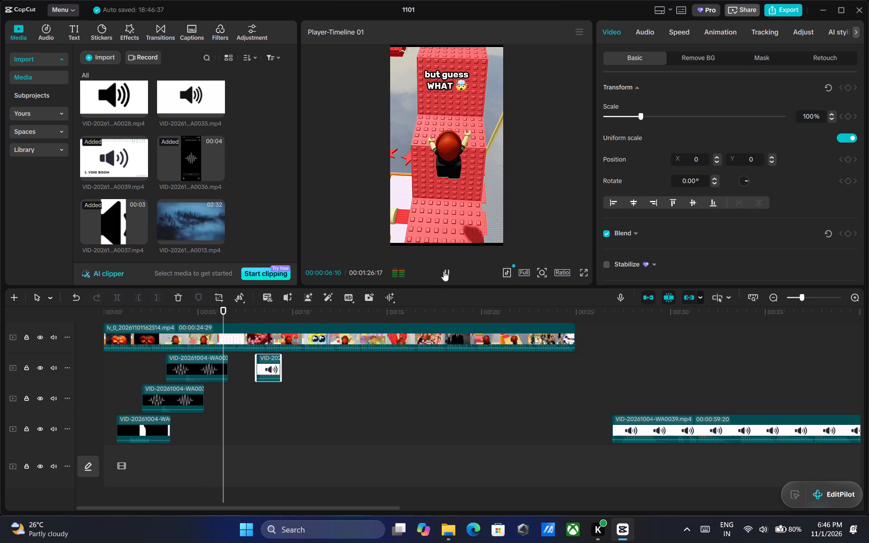
left_click_drag(228, 311, 224, 311)
Move the Vine Boom piece down one track to start at about 6.2 s, just before the "rain entered the CHAT" caption.
left_click_drag(268, 362, 234, 389)
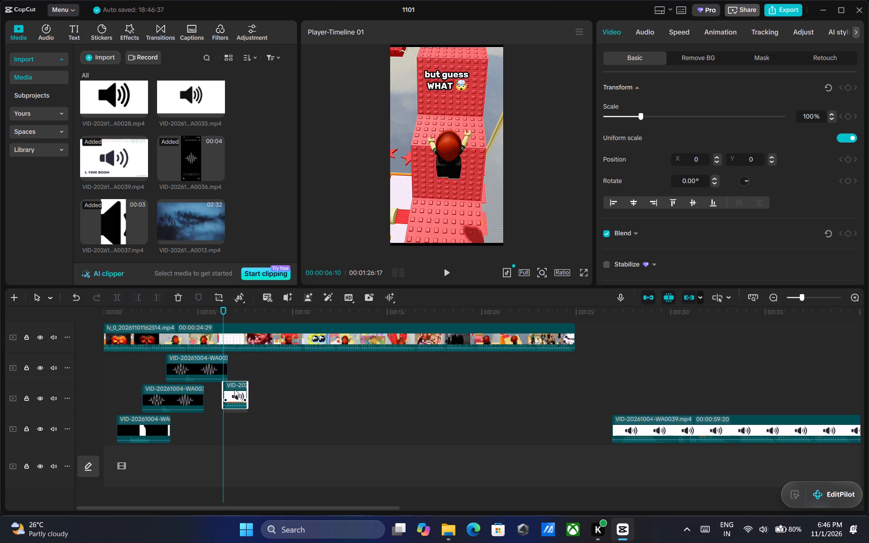
left_click_drag(234, 389, 232, 390)
scroll(318, 389, "up", 13, "ctrl")
left_click_drag(250, 392, 245, 392)
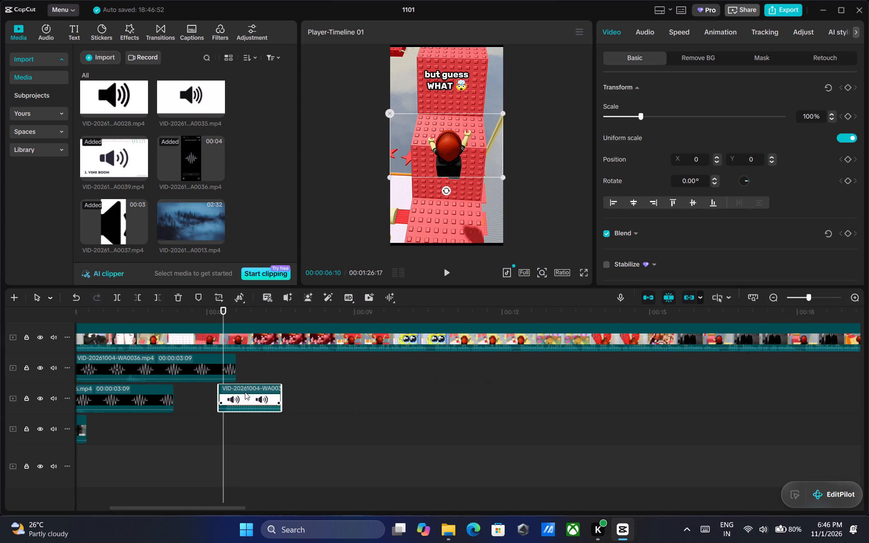
left_click_drag(245, 392, 244, 392)
Lower the volume of the Vine Boom piece to -5.2 dB.
left_click(637, 29)
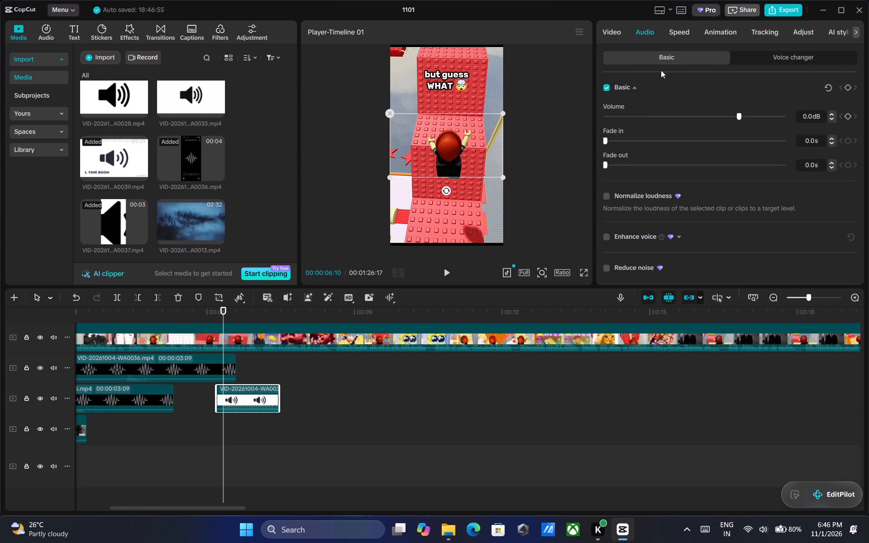
left_click(725, 116)
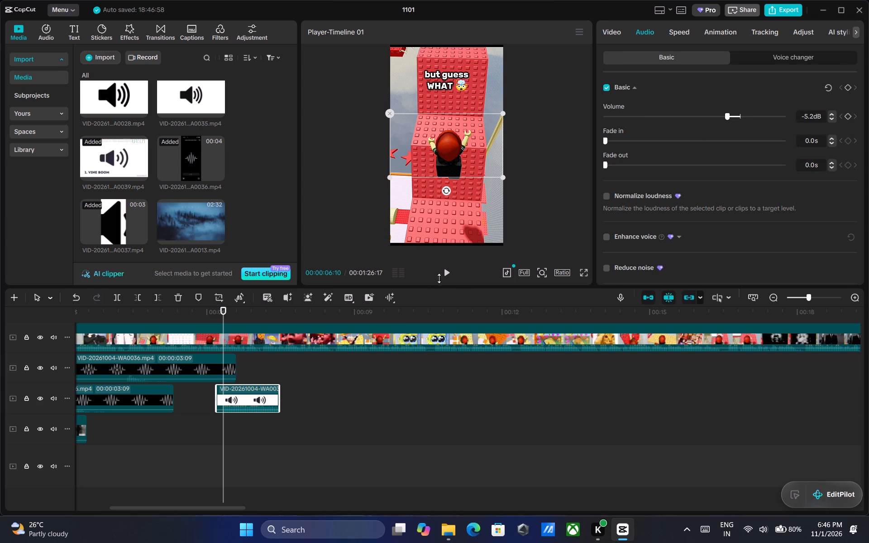
Split the Vine Boom piece at 00:00:07:11 and delete the leftover end.
left_click(446, 273)
left_click(446, 273)
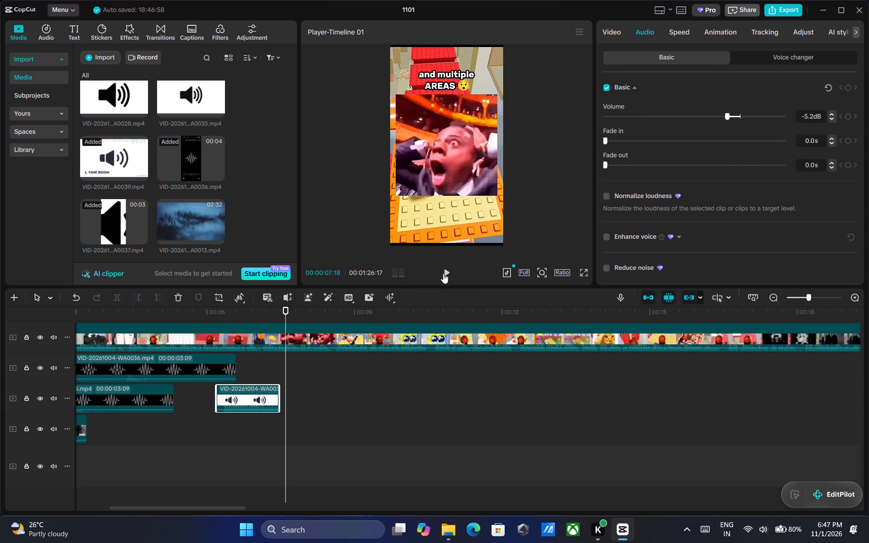
left_click_drag(286, 309, 274, 309)
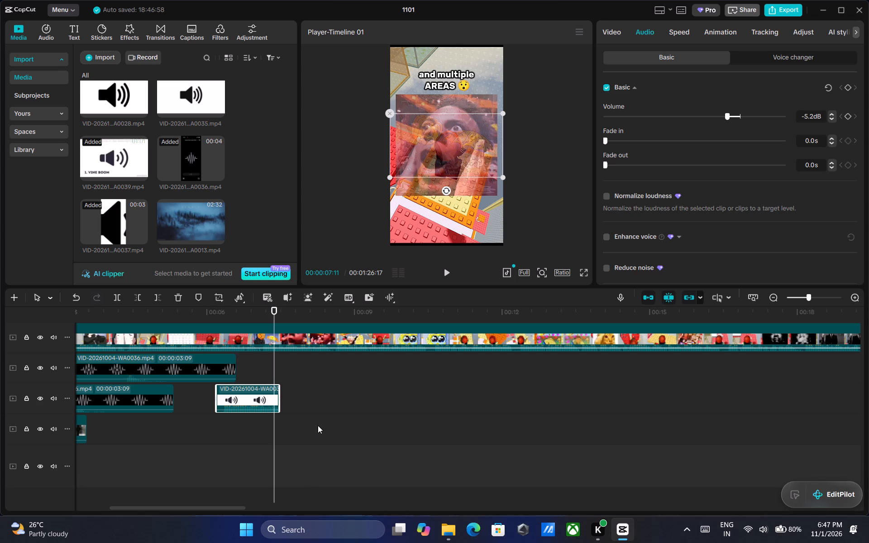
key("ctrl+b")
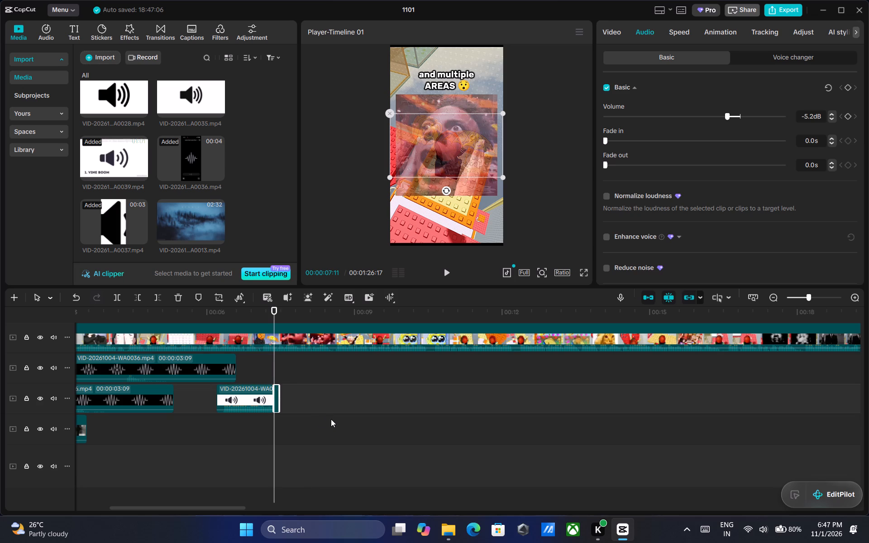
key("Delete")
Locate the start of the Taco Bell Bong sound in the remaining WA0039 clip and split it there, at 00:00:31:15.
left_click_drag(187, 507, 382, 514)
left_click(421, 391)
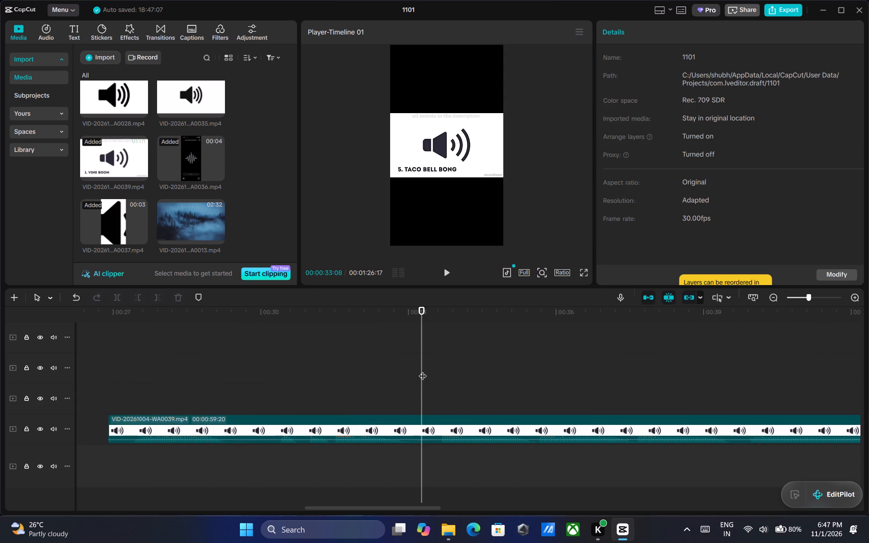
left_click_drag(423, 370, 404, 370)
left_click(447, 268)
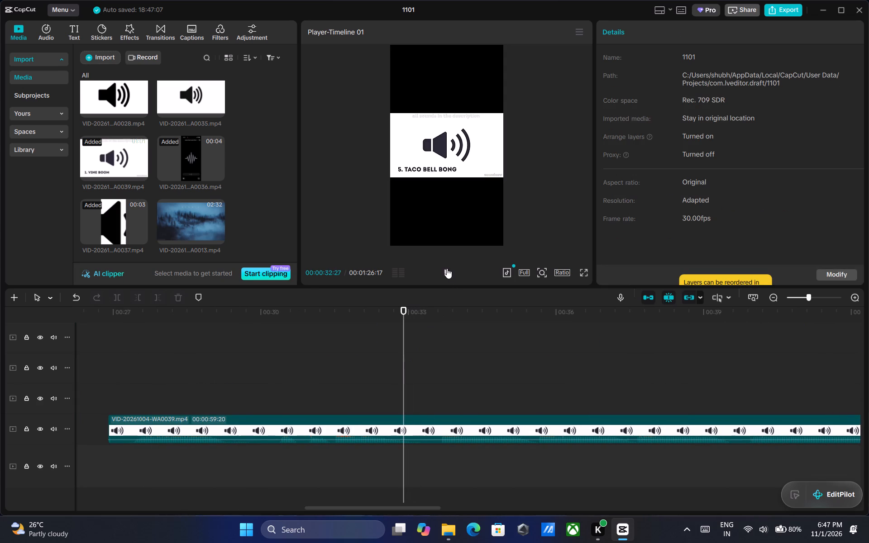
left_click(447, 268)
left_click_drag(431, 349, 309, 349)
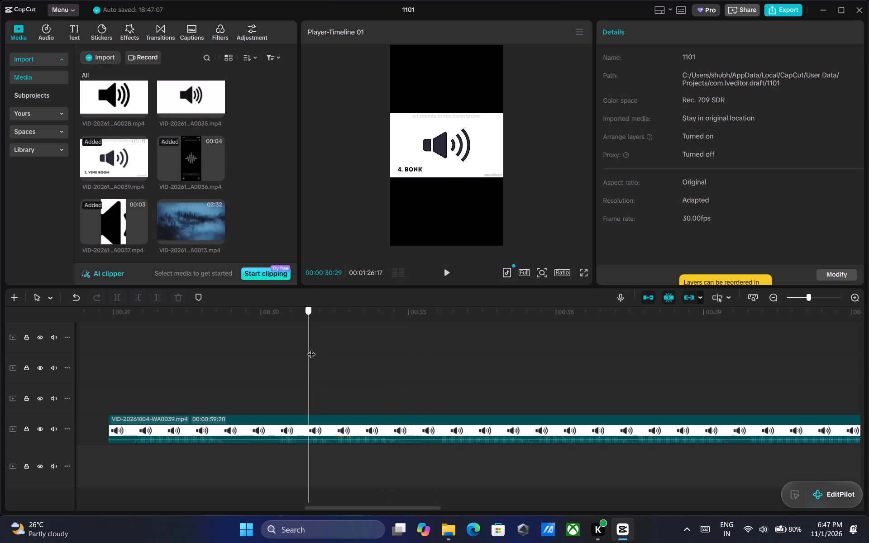
left_click(445, 276)
left_click(448, 272)
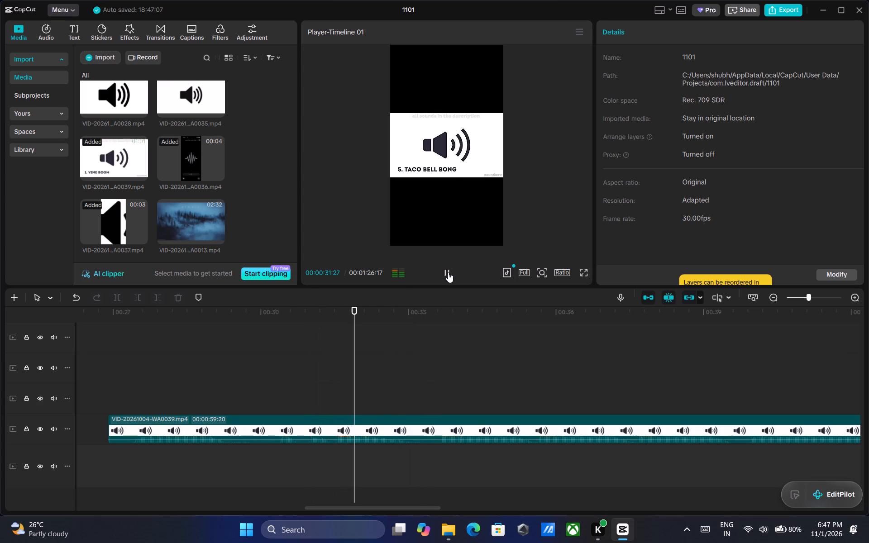
left_click_drag(351, 321, 347, 321)
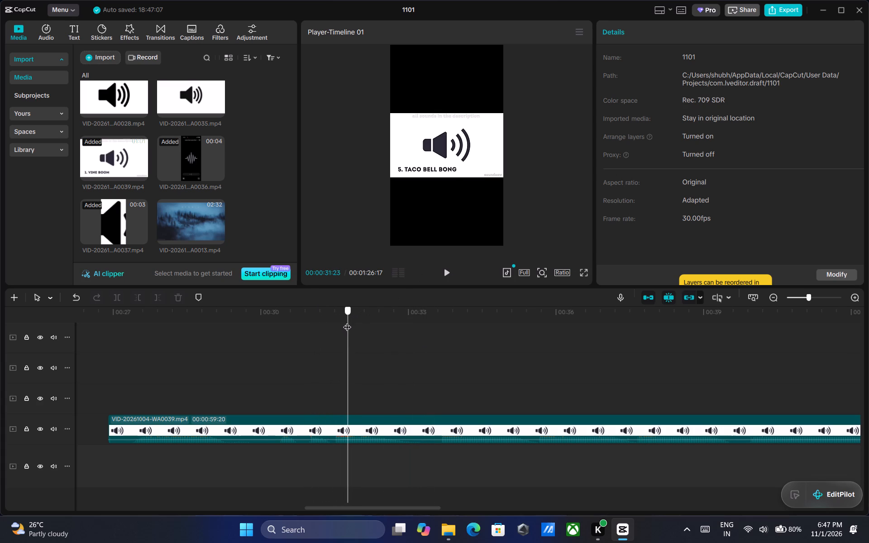
left_click_drag(347, 321, 326, 324)
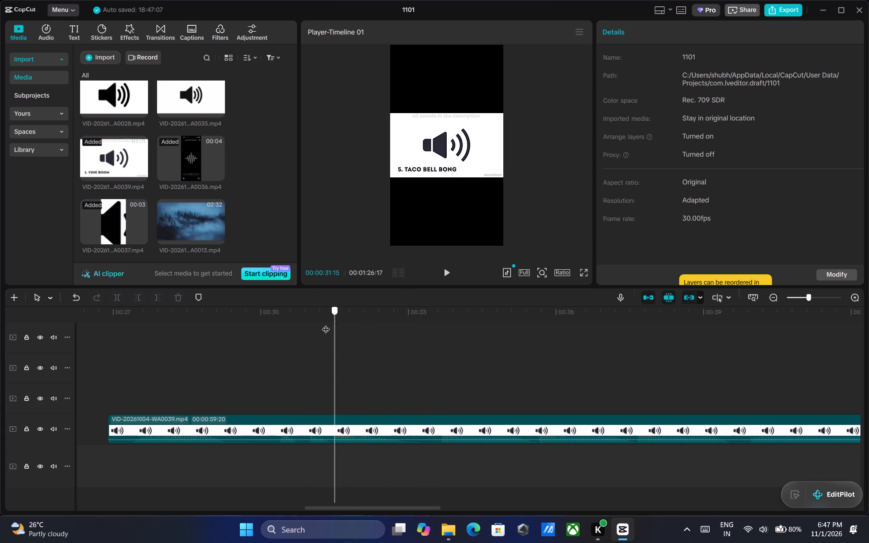
left_click_drag(326, 324, 310, 327)
double_click(443, 271)
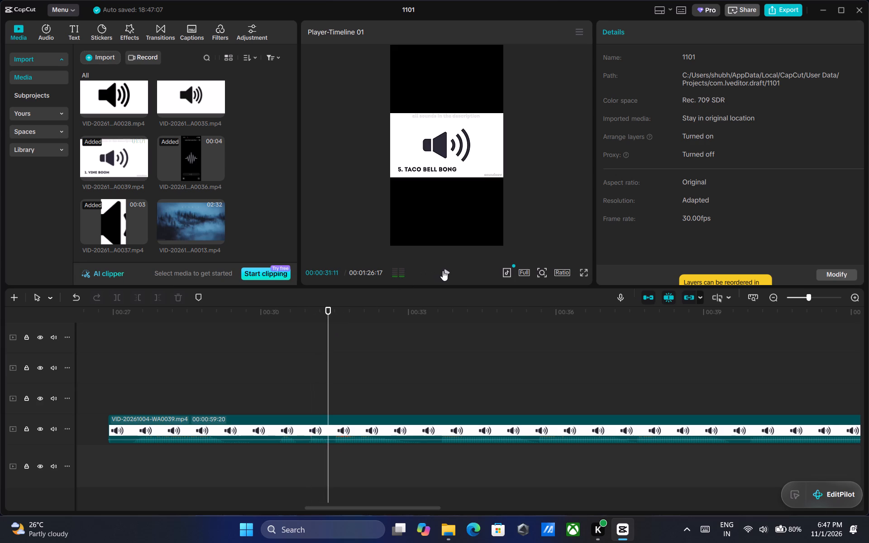
double_click(444, 271)
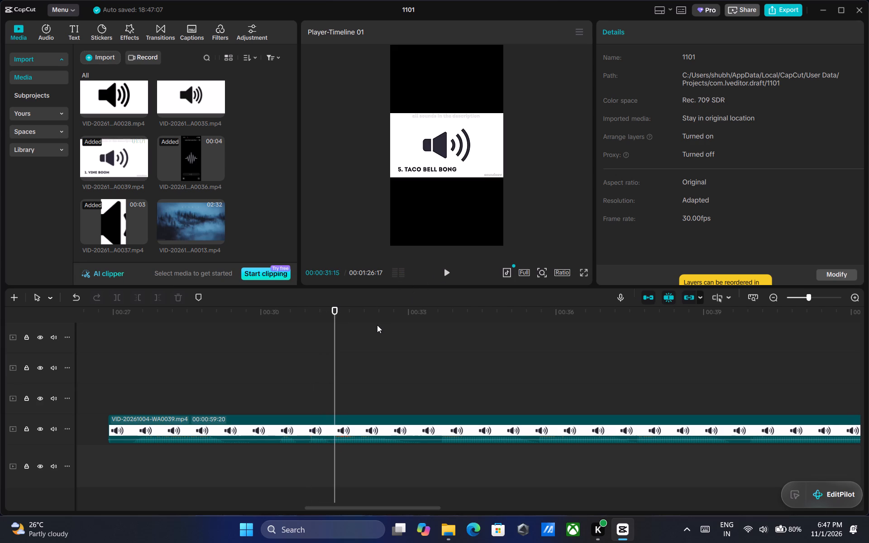
left_click(351, 428, "ctrl")
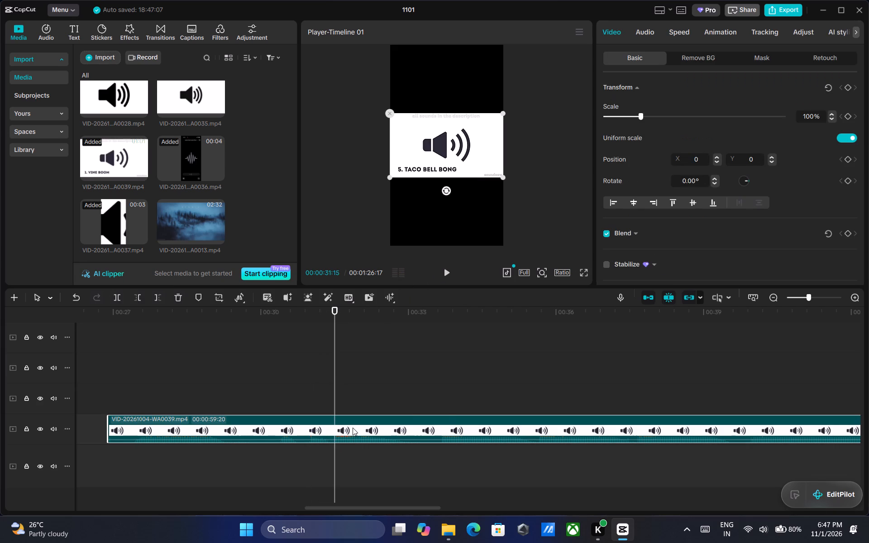
key("ctrl+b")
Split the WA0039 clip again at 00:00:32:17 to isolate the Taco Bell Bong piece.
left_click(444, 273)
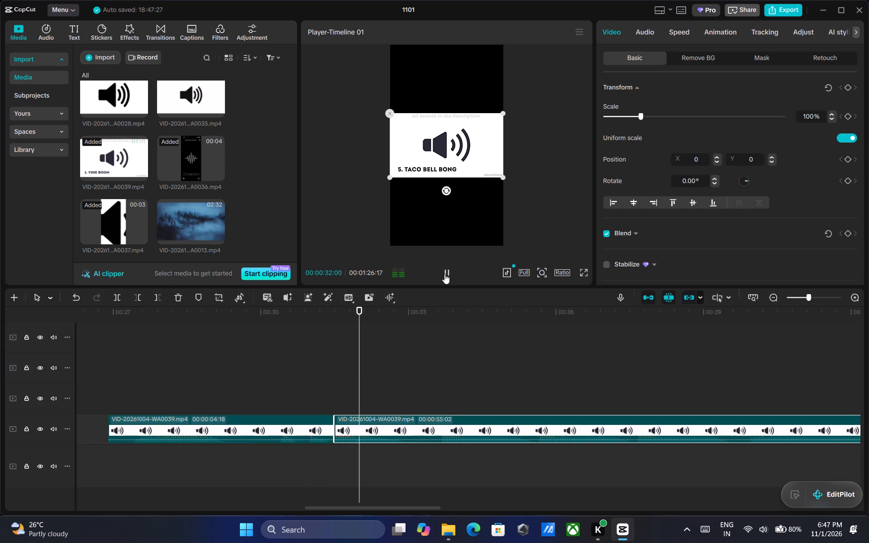
left_click(444, 274)
key("ctrl+b")
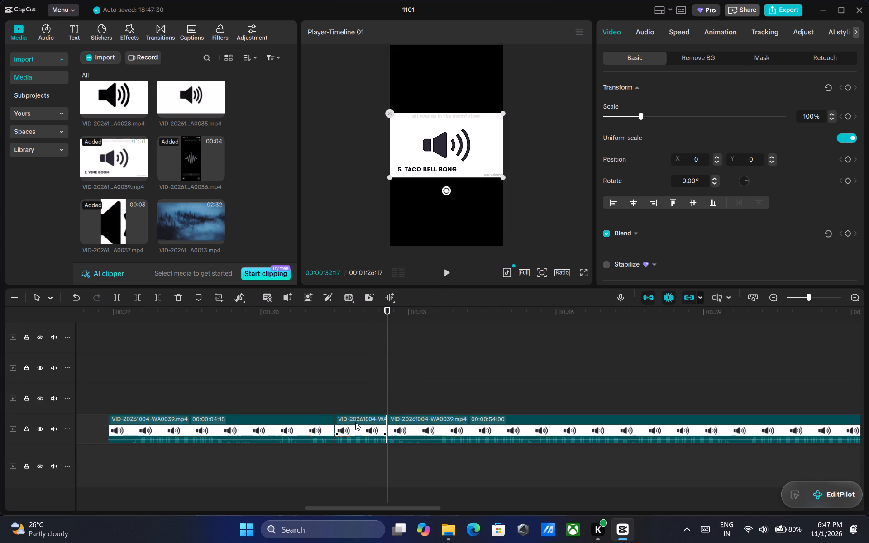
Move the Taco Bell Bong piece up one track and back along the timeline to start at about 8.4 s.
left_click_drag(355, 423, 218, 382)
left_click_drag(338, 505, 243, 490)
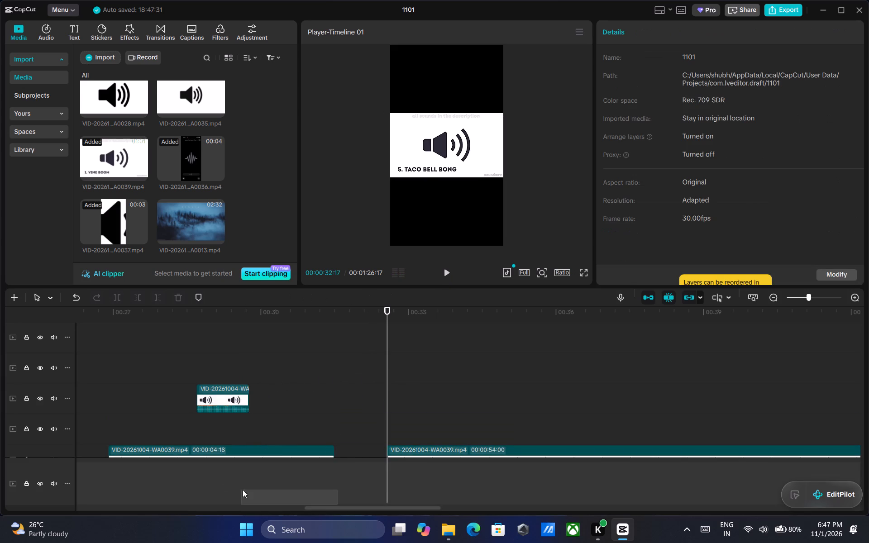
left_click_drag(243, 490, 244, 490)
left_click_drag(314, 507, 244, 495)
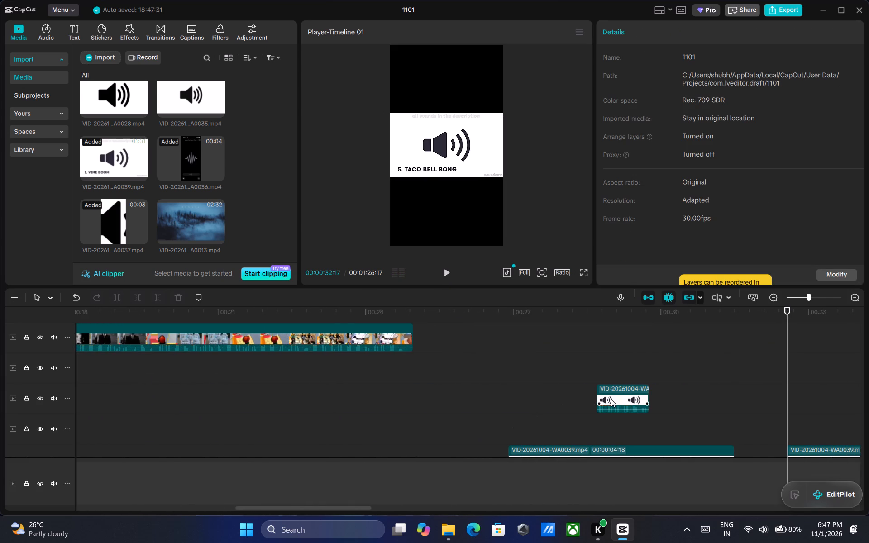
left_click_drag(613, 392, 182, 390)
left_click_drag(296, 509, 215, 502)
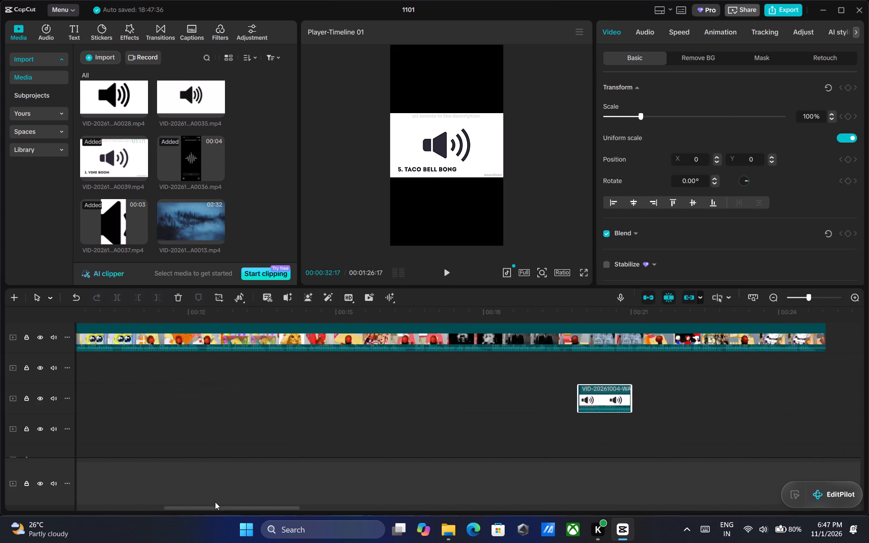
left_click_drag(215, 502, 181, 495)
left_click_drag(844, 395, 545, 394)
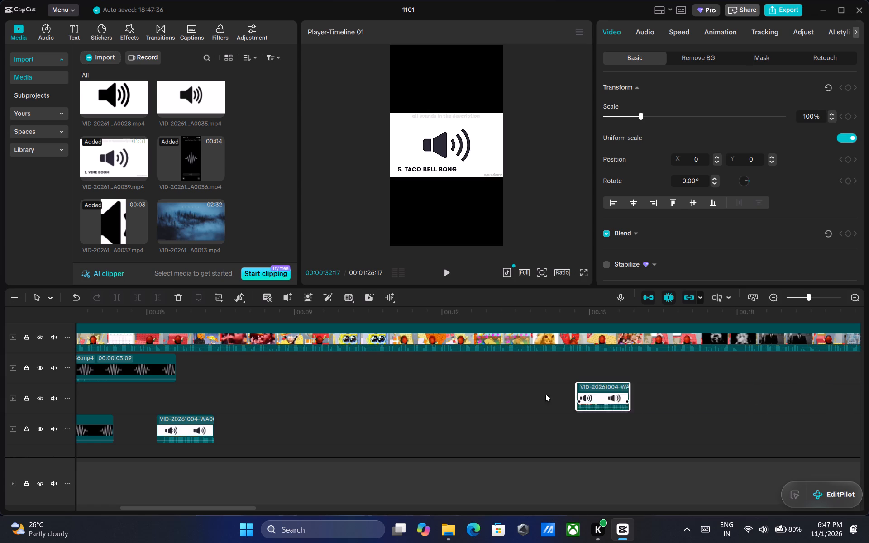
left_click_drag(545, 394, 276, 387)
left_click(224, 516)
left_click_drag(226, 508, 205, 500)
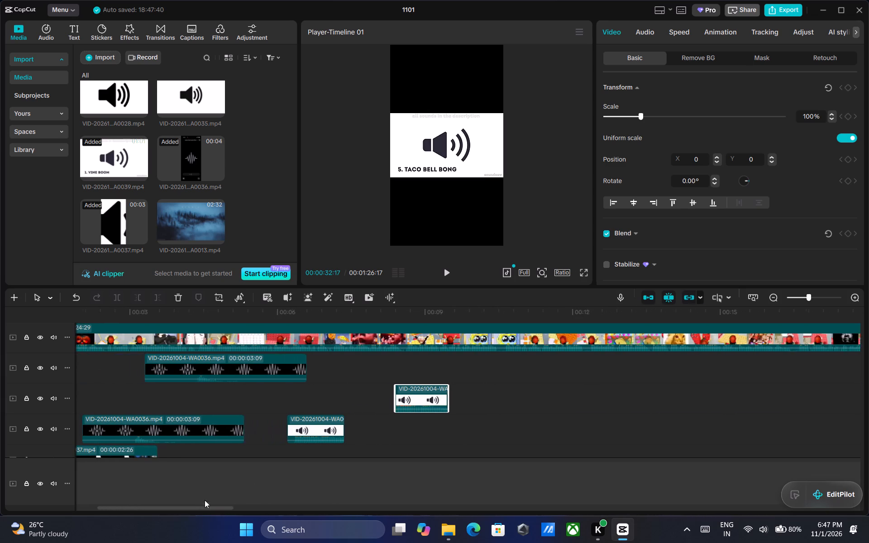
left_click_drag(205, 500, 203, 504)
Find where the shocked-man image appears and move the Taco Bell Bong piece to start there, at 00:00:07:12.
left_click(349, 367)
double_click(445, 268)
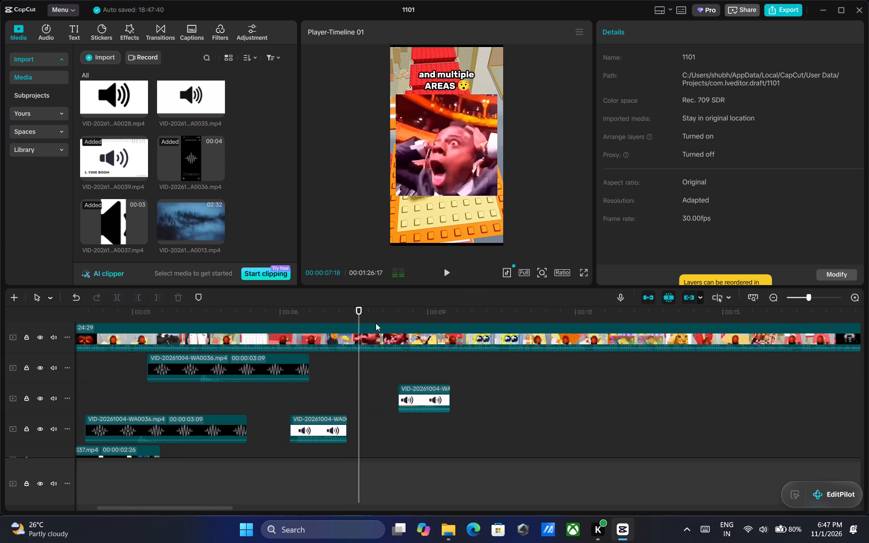
left_click_drag(357, 308, 350, 308)
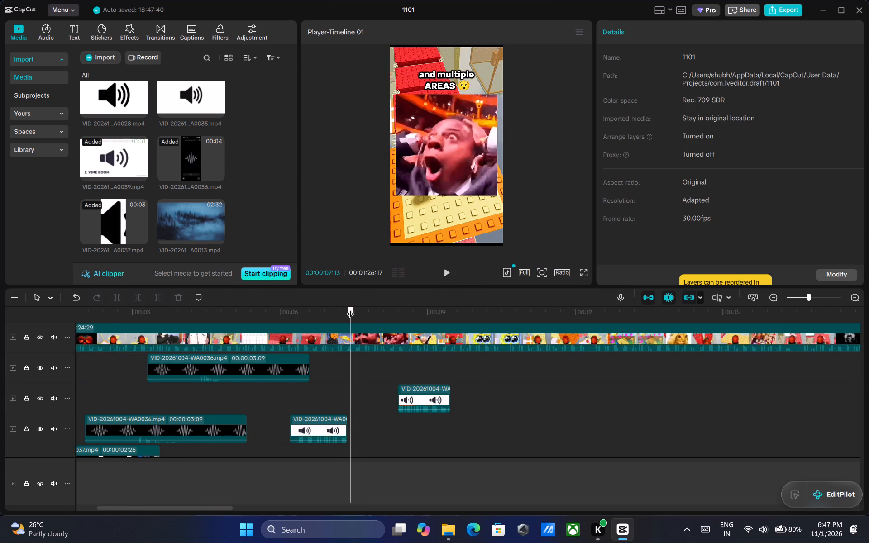
left_click_drag(350, 308, 343, 308)
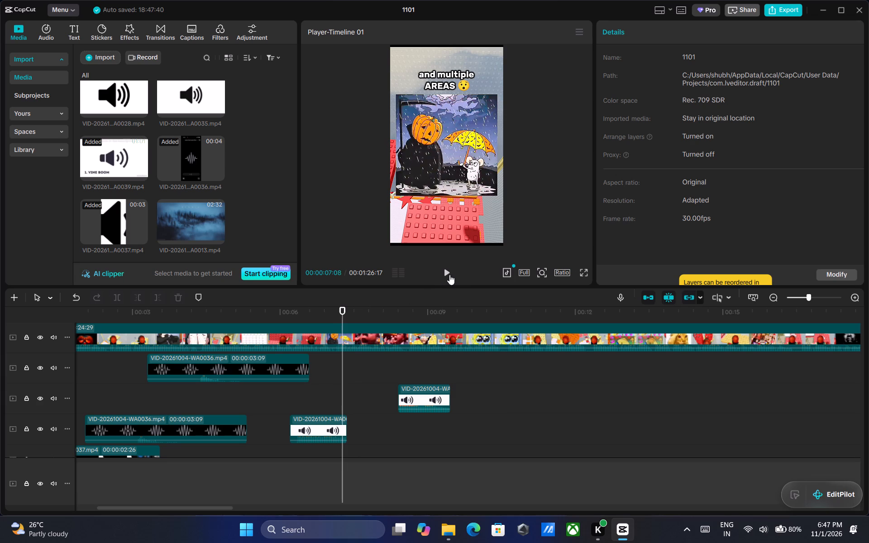
double_click(447, 274)
left_click_drag(423, 395, 368, 394)
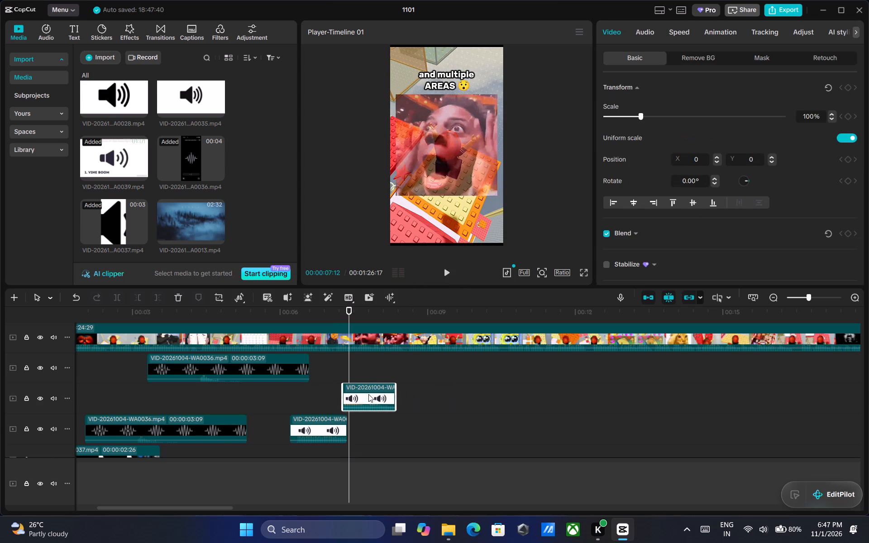
left_click_drag(368, 394, 371, 394)
Lower the volume of the Taco Bell Bong piece to -8.5 dB.
left_click(647, 30)
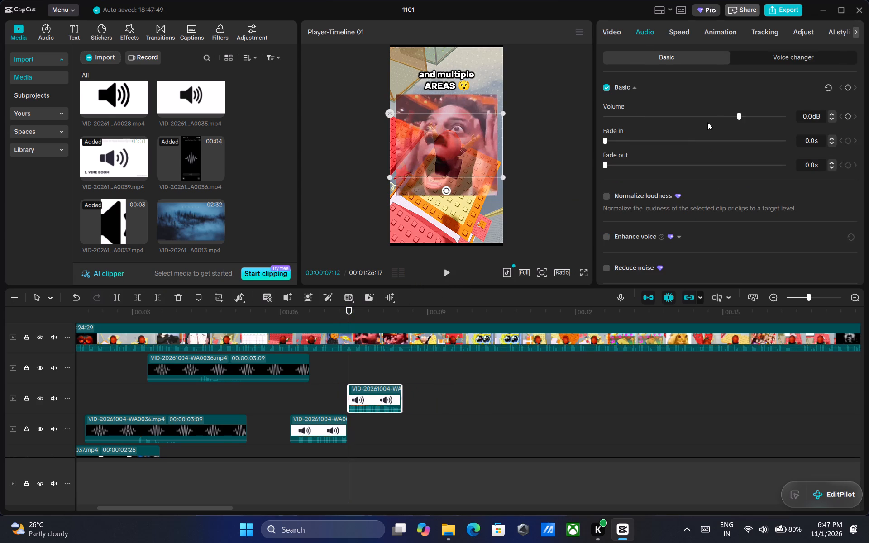
left_click(711, 114)
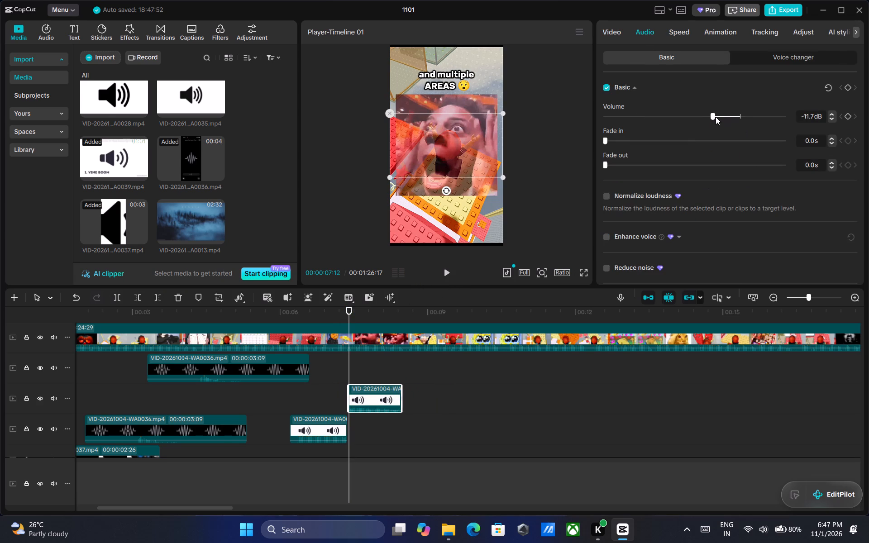
left_click(720, 114)
triple_click(834, 121)
double_click(834, 121)
double_click(834, 121)
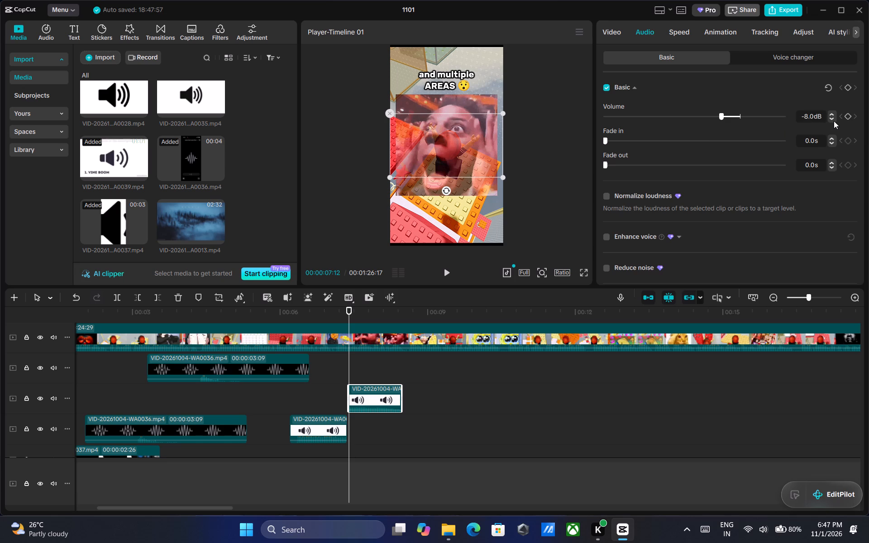
triple_click(834, 121)
left_click(834, 121)
Play from 00:00:07:12 to 00:00:09:22 in short bursts to check the Taco Bell Bong timing and find the next cue.
left_click(445, 271)
double_click(445, 271)
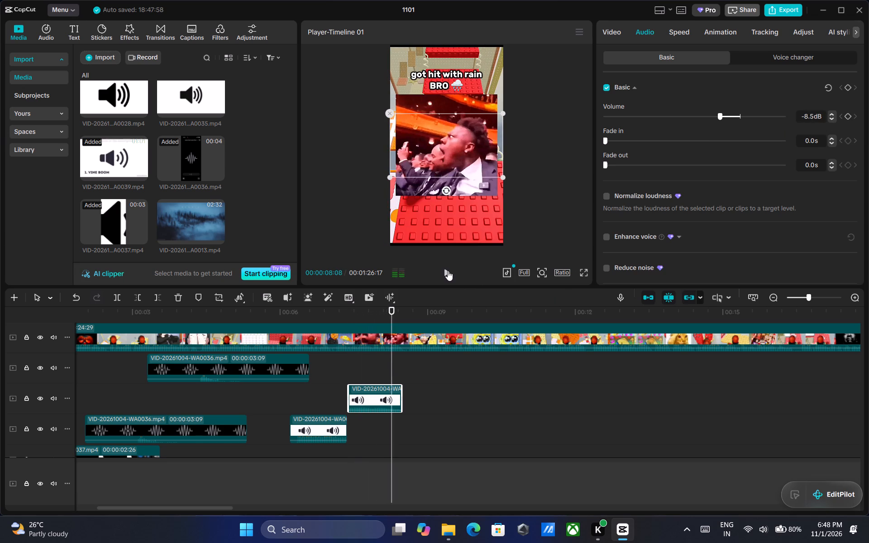
left_click(448, 271)
double_click(448, 271)
triple_click(448, 271)
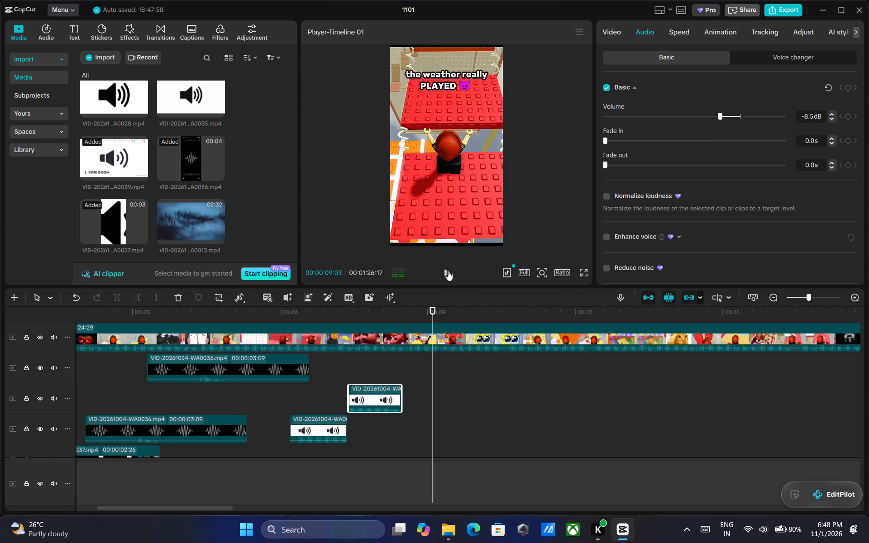
triple_click(448, 271)
triple_click(448, 271)
left_click(448, 271)
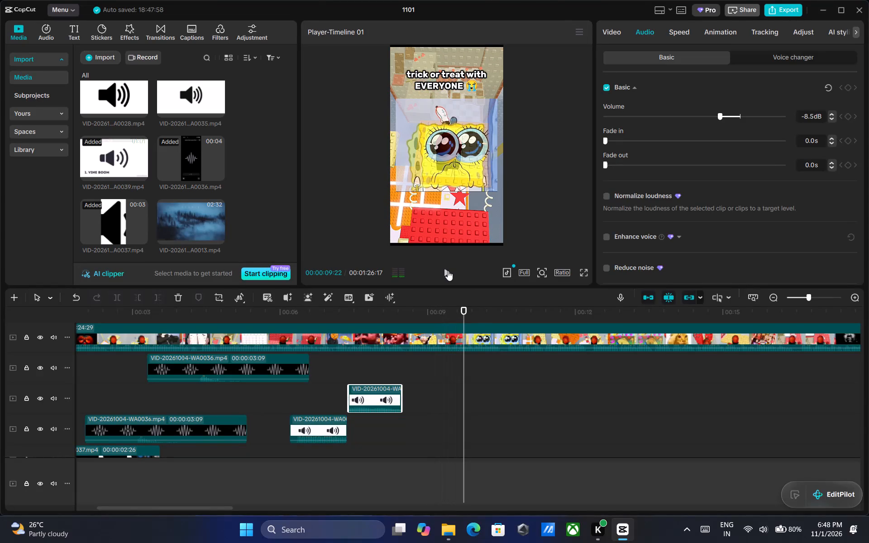
Add VID-20261004-WA0037.mp4 to the track directly below the gameplay video, starting at about 9.0 s, ahead of the crying SpongeBob image.
left_click_drag(96, 211, 451, 367)
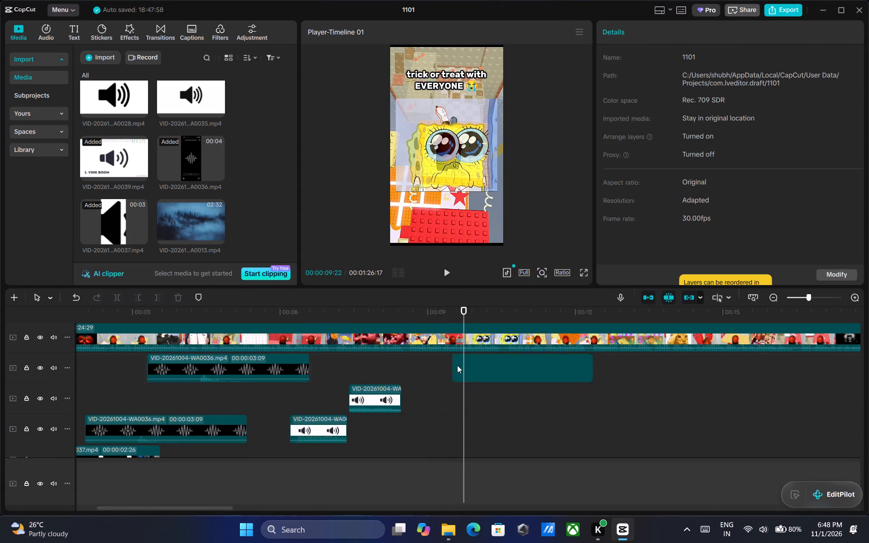
left_click_drag(496, 366, 474, 364)
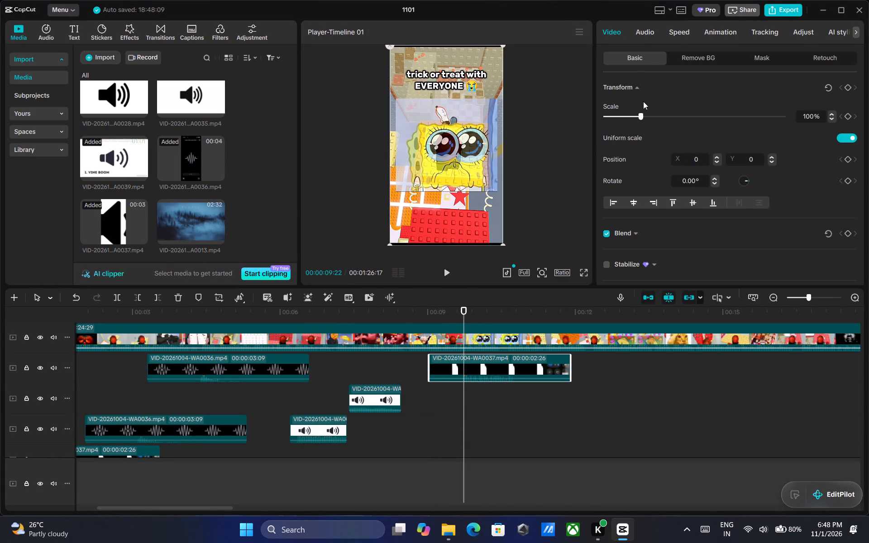
Lower the volume of the newly added WA0037 clip to -7.7 dB.
left_click(647, 29)
left_click(725, 114)
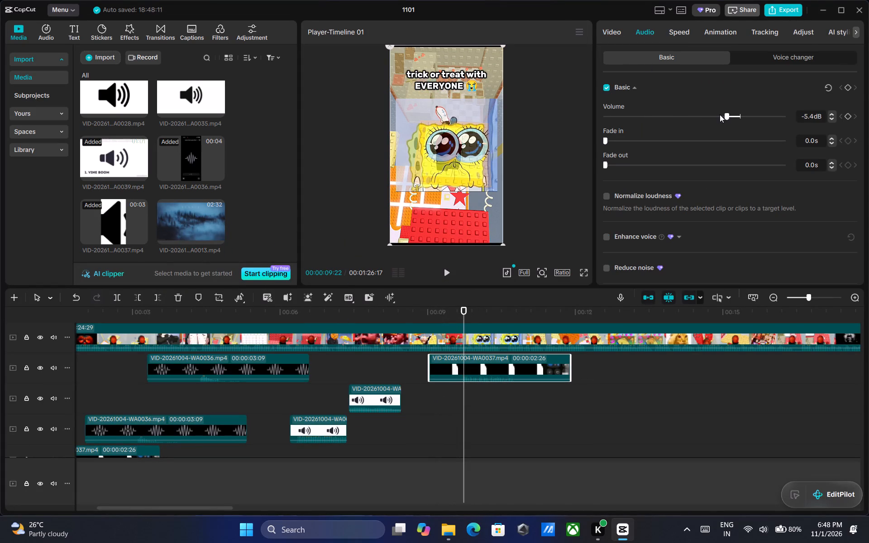
left_click(720, 114)
Play from 00:00:09:22 to 00:00:12:14 to check the WA0037 sound and find the cue at the "only to show UP" caption.
left_click(444, 271)
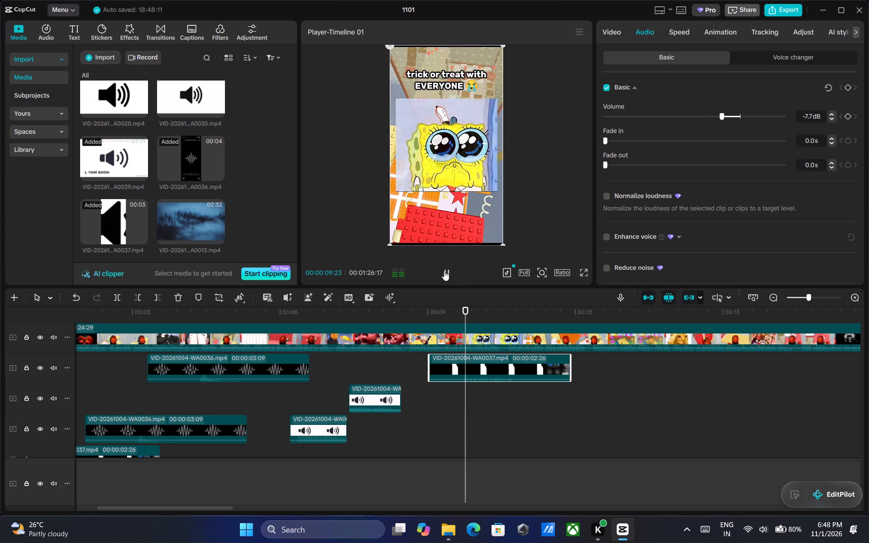
triple_click(452, 271)
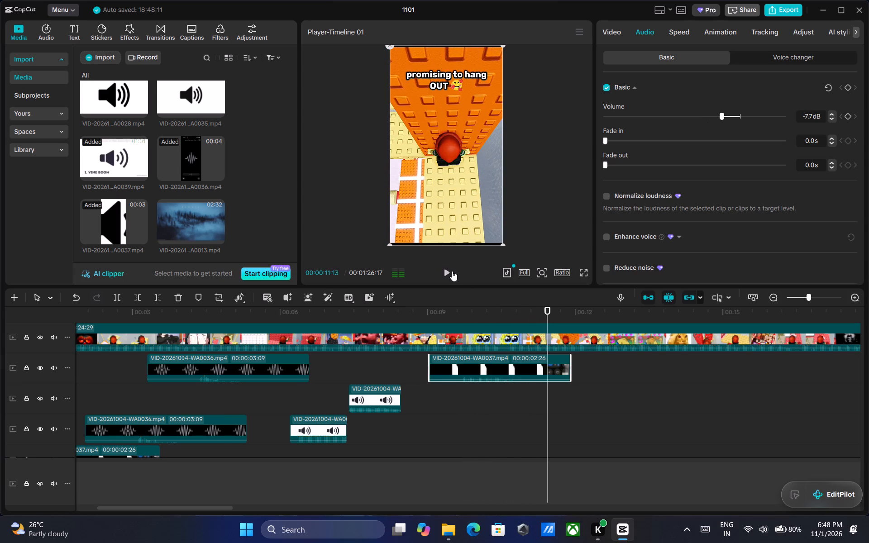
triple_click(453, 271)
triple_click(453, 271)
triple_click(453, 271)
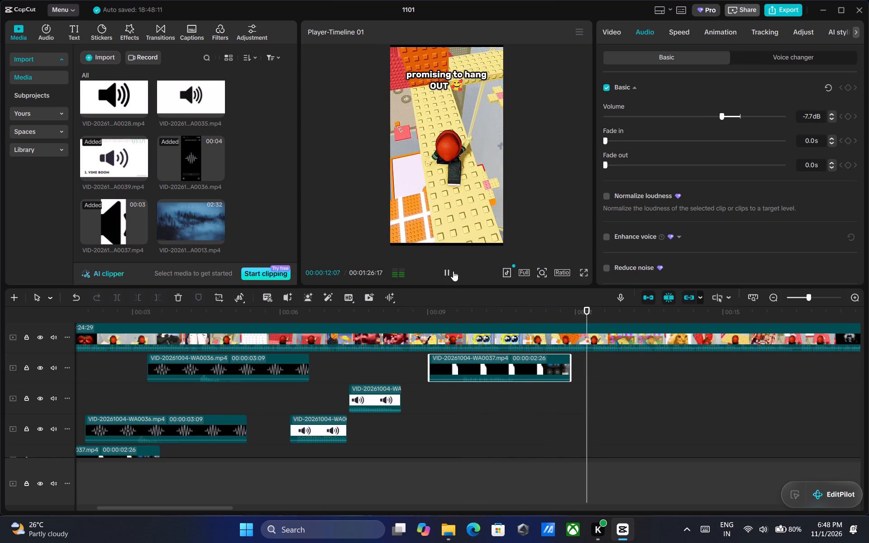
left_click(453, 271)
scroll(289, 385, "down", 1)
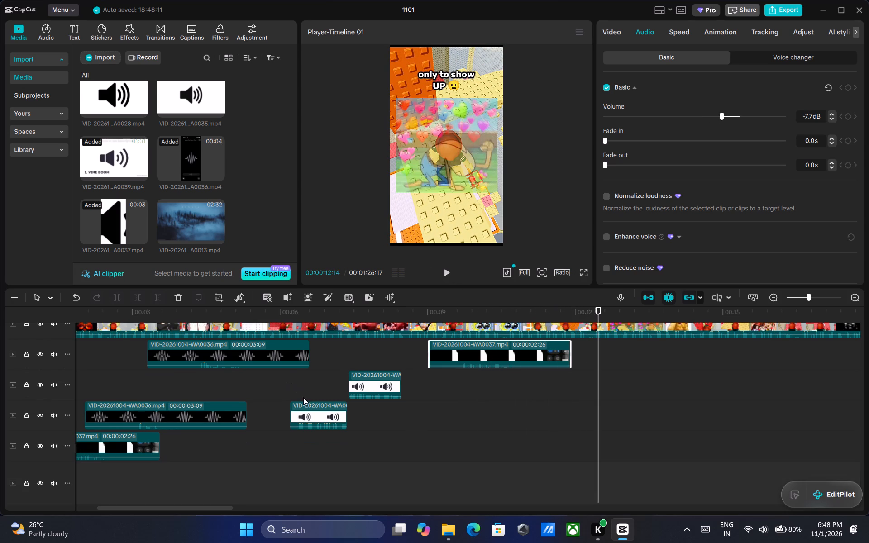
Copy the short sound clip at about 6.2 s, place the copy on the same track at about 12.3 s, and play it through.
right_click(312, 410)
left_click(399, 95)
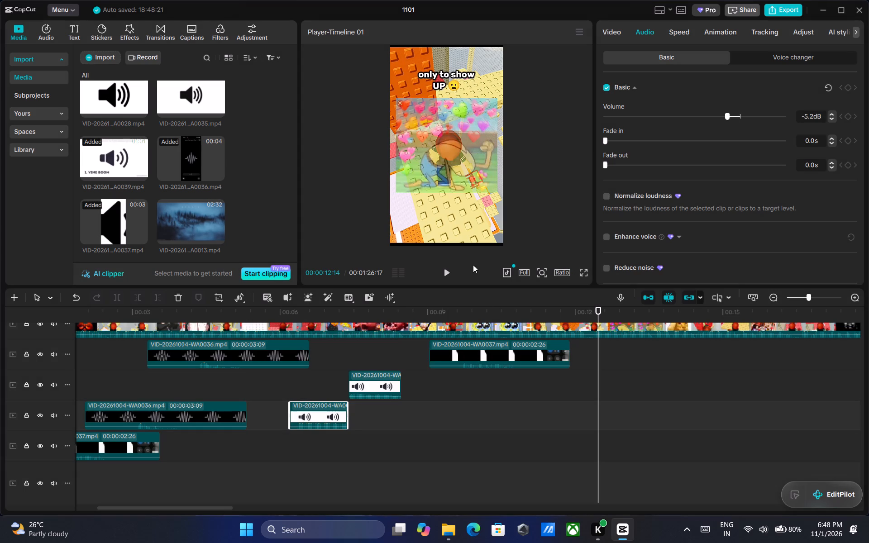
right_click(597, 425)
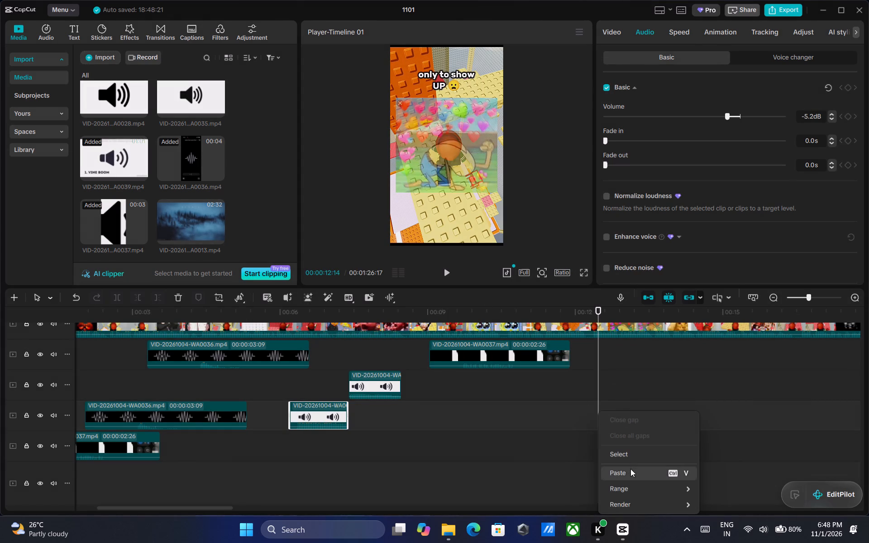
left_click(630, 469)
left_click_drag(623, 403, 617, 404)
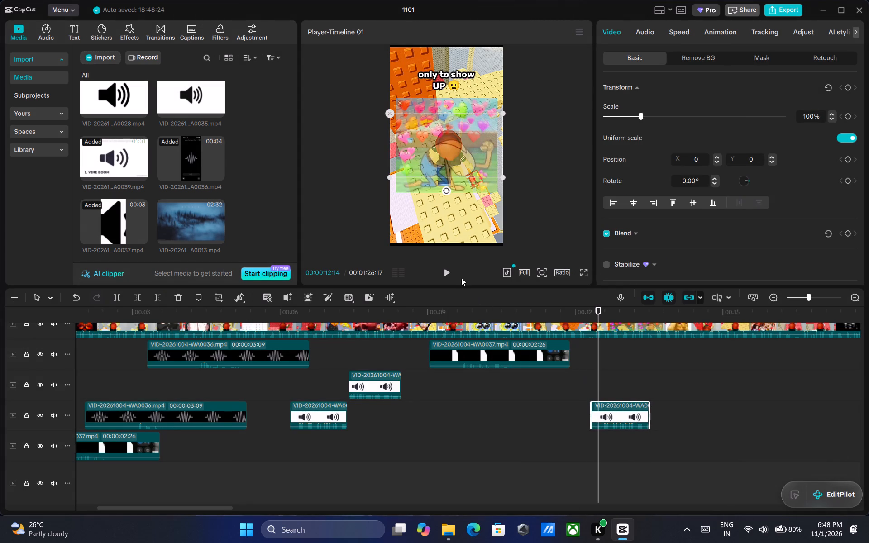
left_click(443, 266)
triple_click(449, 271)
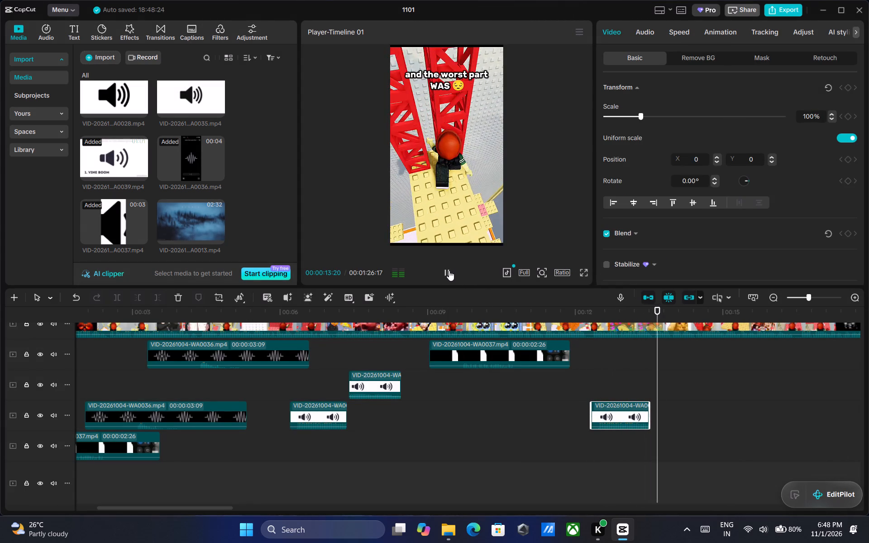
Add VID-20261004-WA0033.mp4 to the second track below the gameplay video, starting at about 9.9 s and spanning the saluting cat image's cue.
left_click_drag(666, 310, 661, 310)
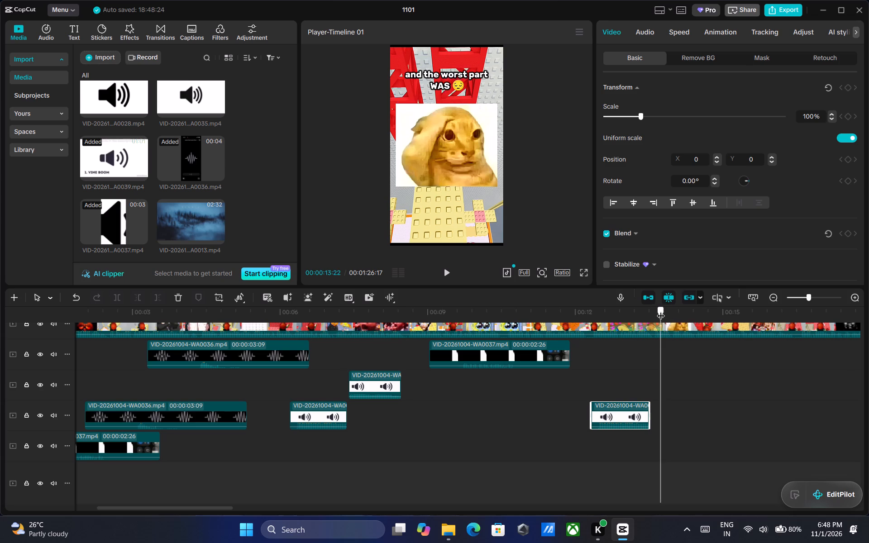
left_click_drag(661, 310, 658, 310)
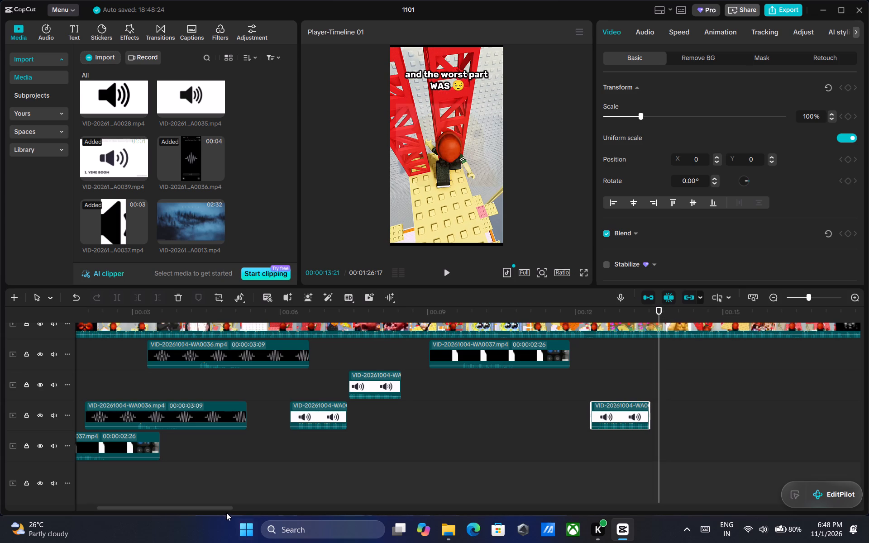
left_click_drag(222, 508, 260, 511)
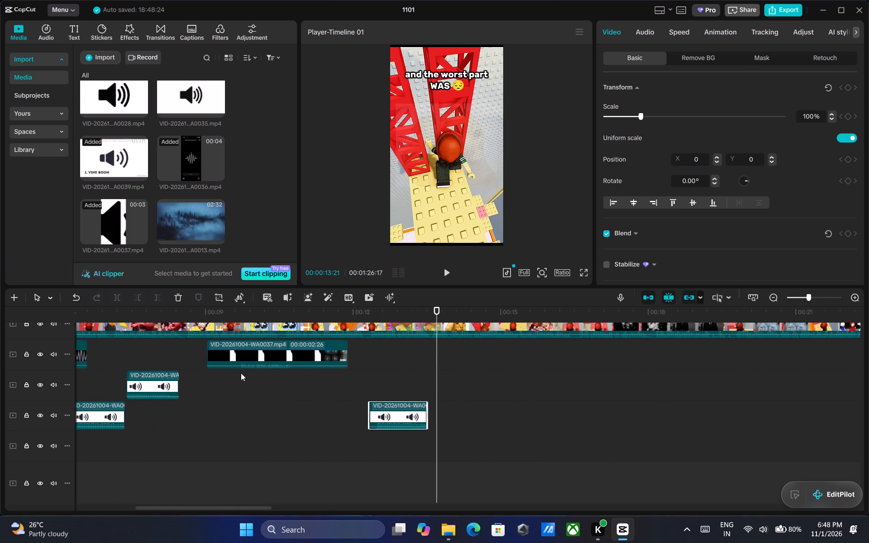
scroll(146, 193, "up", 3)
left_click_drag(119, 180, 506, 424)
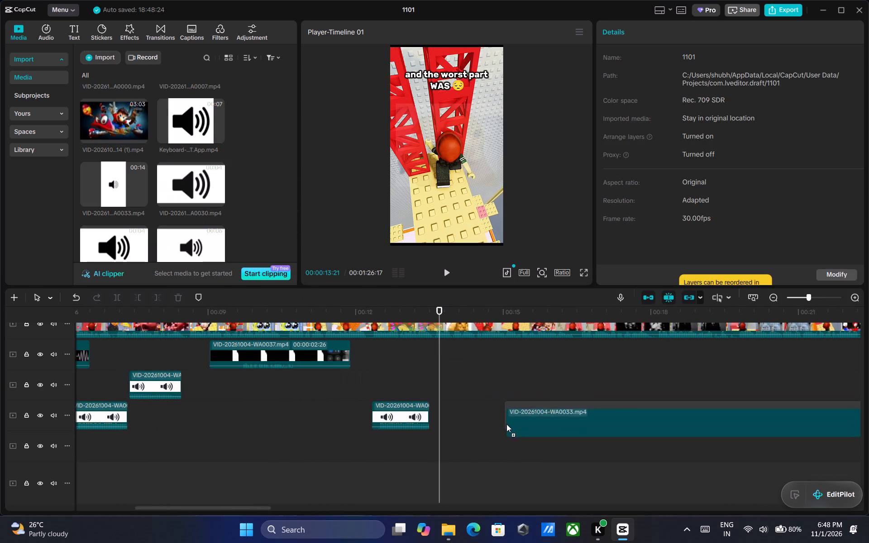
left_click_drag(506, 424, 230, 448)
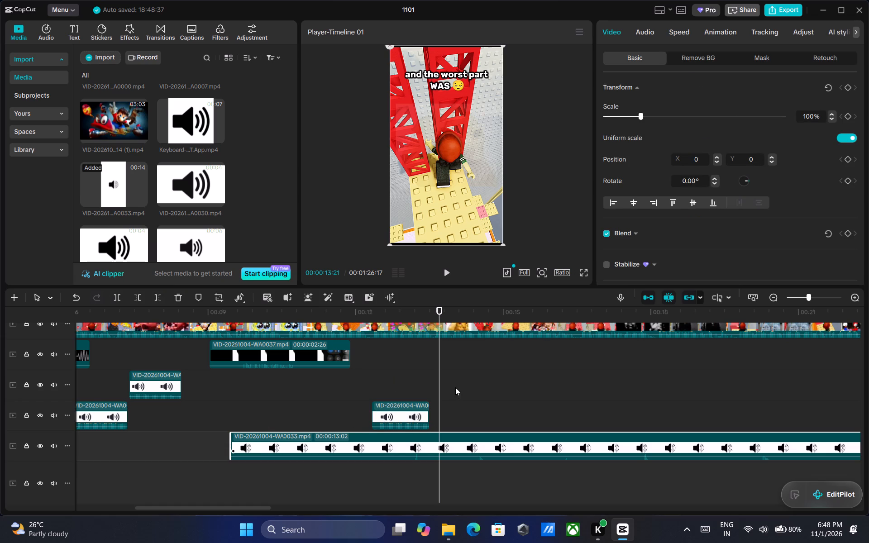
left_click_drag(456, 445, 479, 386)
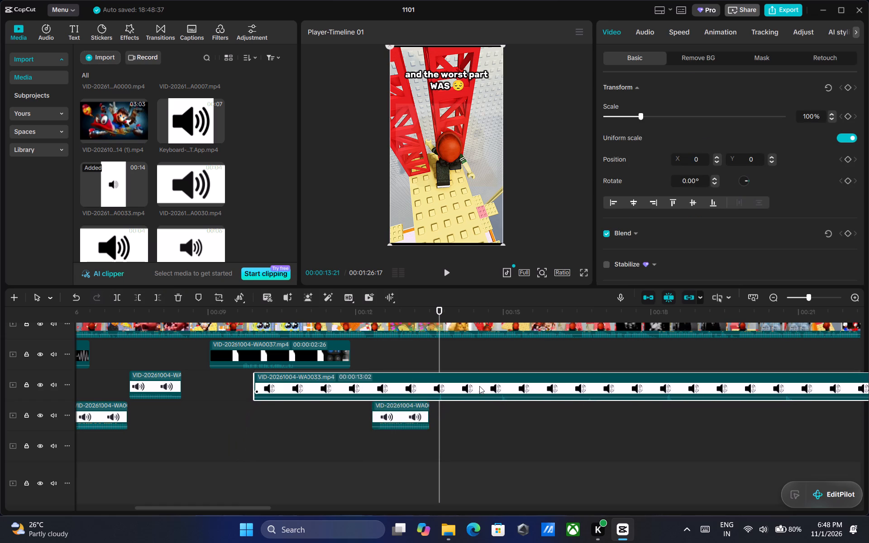
left_click_drag(479, 386, 479, 382)
Raise the volume of the WA0033 clip to 10.0 dB.
left_click(639, 31)
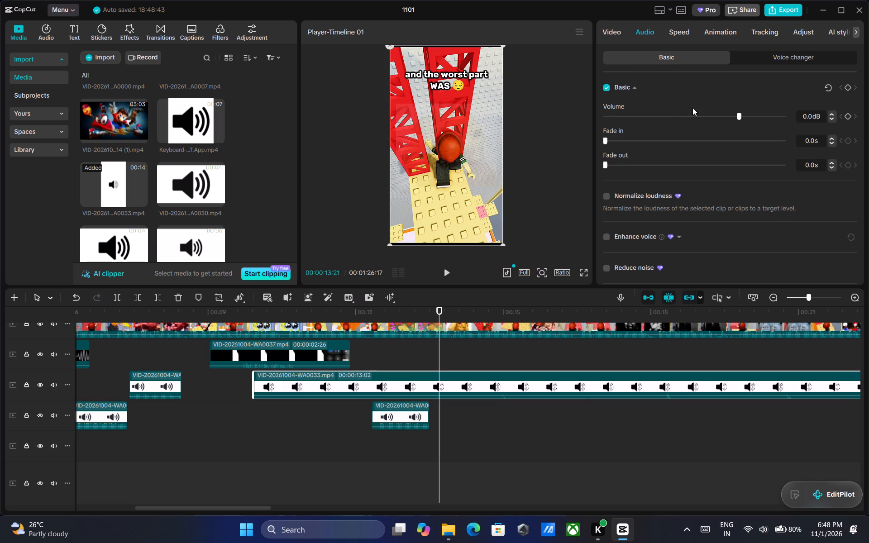
left_click(759, 117)
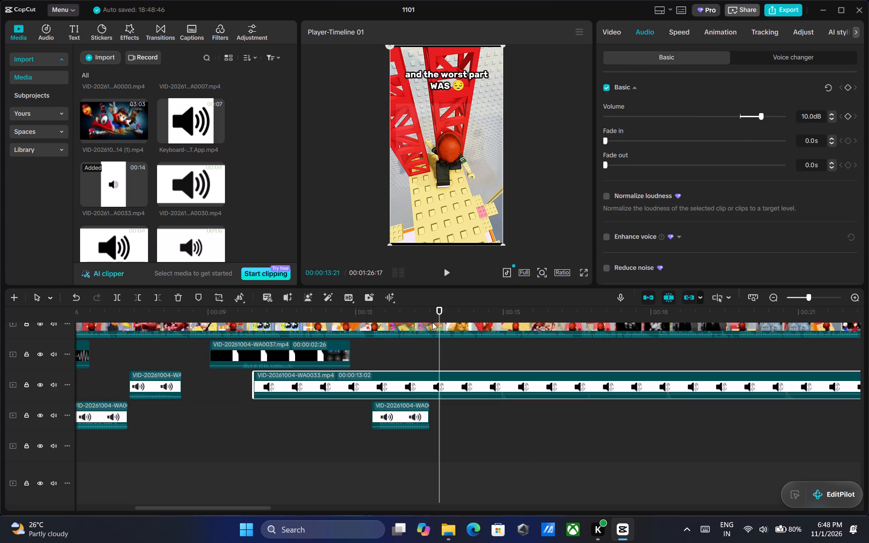
Find the wanted sound by playback and split the WA0033 clip at 00:00:14:00 and 00:00:13:11.
double_click(446, 270)
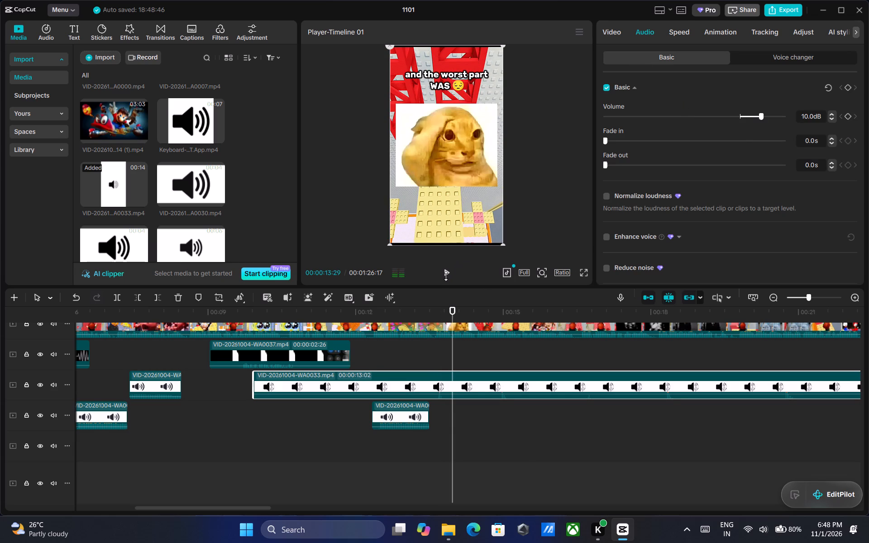
left_click_drag(454, 314, 423, 313)
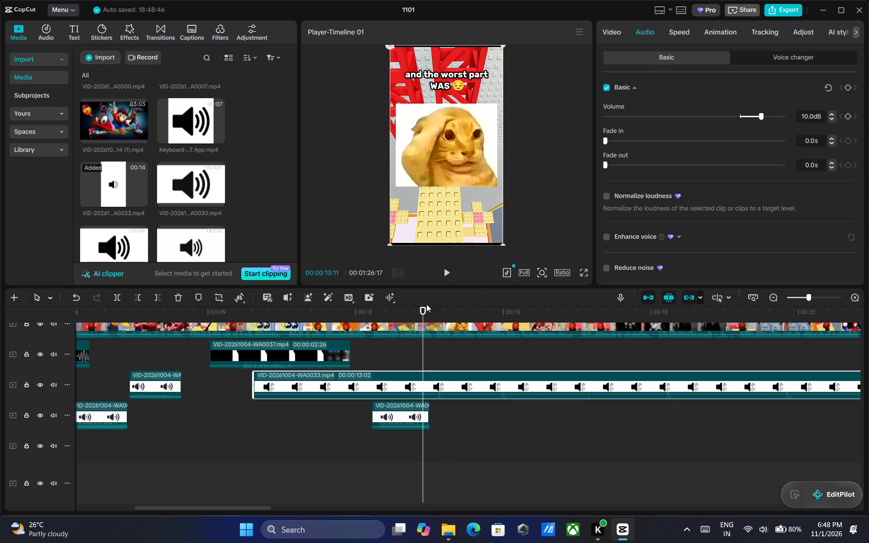
left_click(444, 267)
left_click(444, 271)
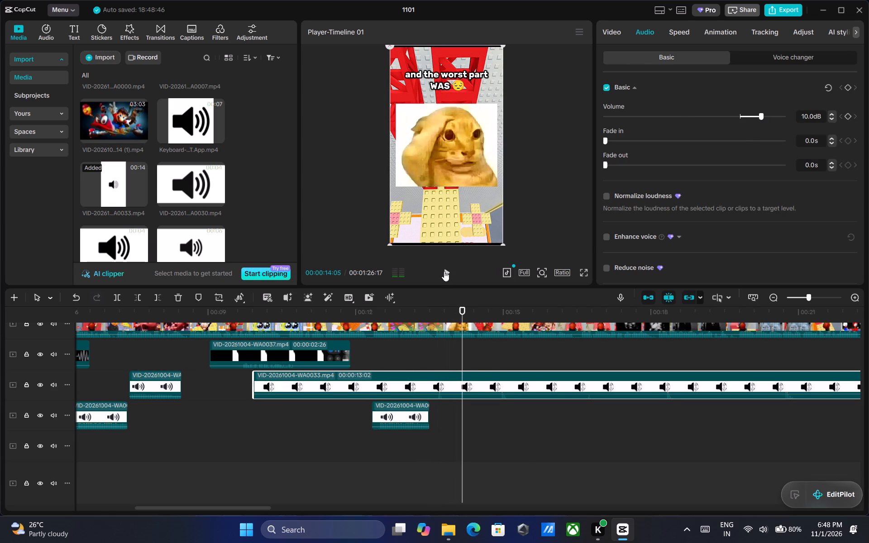
left_click(480, 377)
left_click_drag(462, 314, 454, 314)
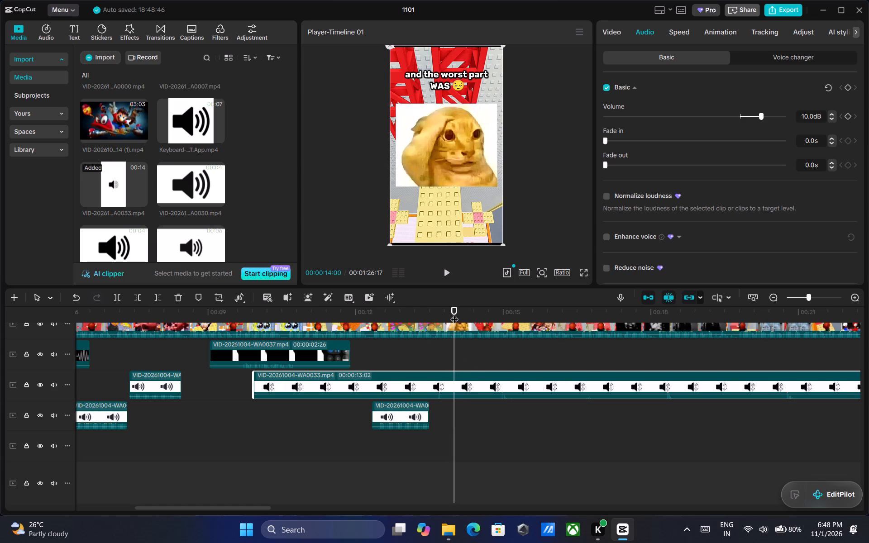
key("ctrl+b")
left_click_drag(454, 307, 420, 311, "ctrl")
left_click(413, 381, "ctrl")
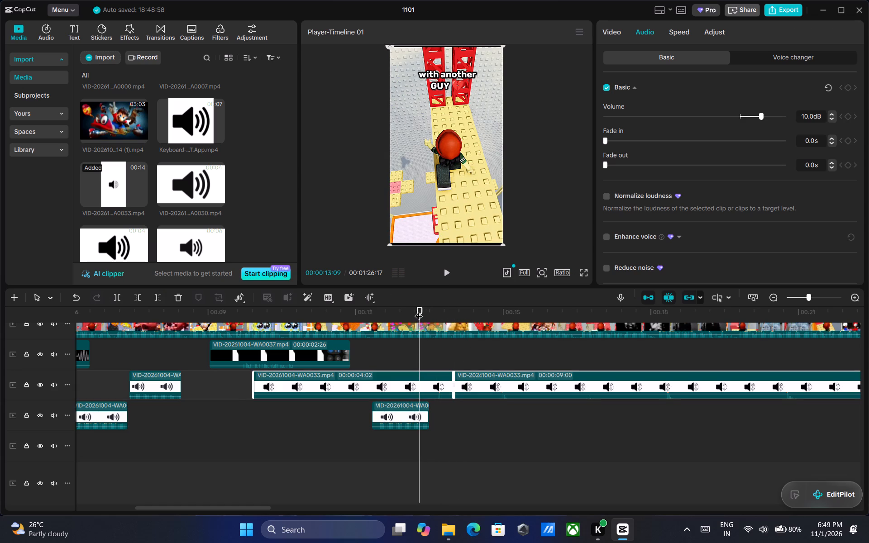
left_click_drag(419, 310, 424, 311, "ctrl")
key("ctrl+b")
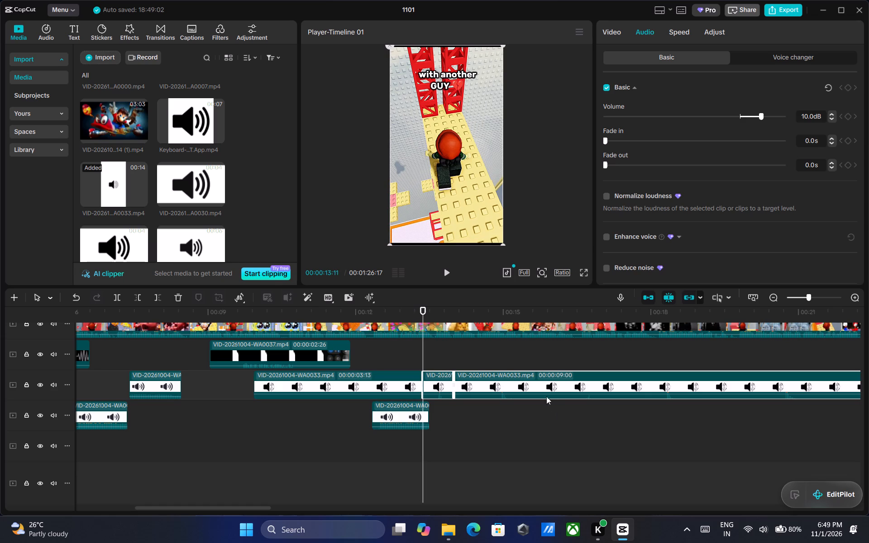
Delete the WA0033 pieces after 00:00:14:00 and before 00:00:13:11, keeping only the short middle section.
double_click(526, 379)
key("Delete")
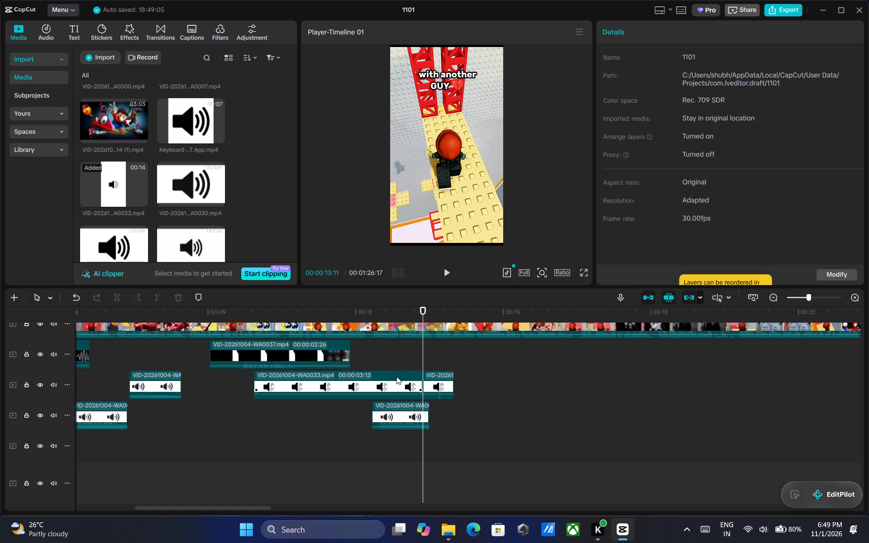
left_click(392, 376)
key("Delete")
Copy the short sound clip at about 7.4 s and paste it on the same track at 00:00:15:06, where the candy box image appears.
left_click(447, 273)
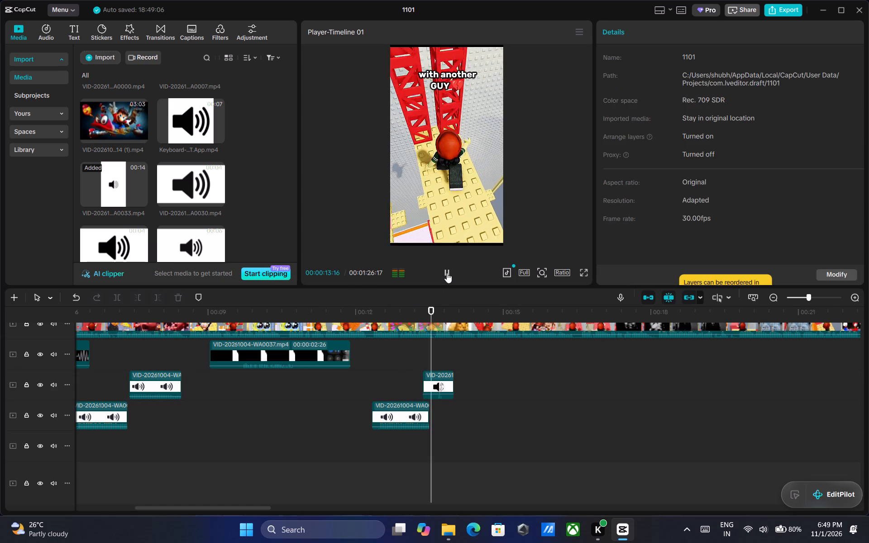
triple_click(447, 273)
triple_click(447, 273)
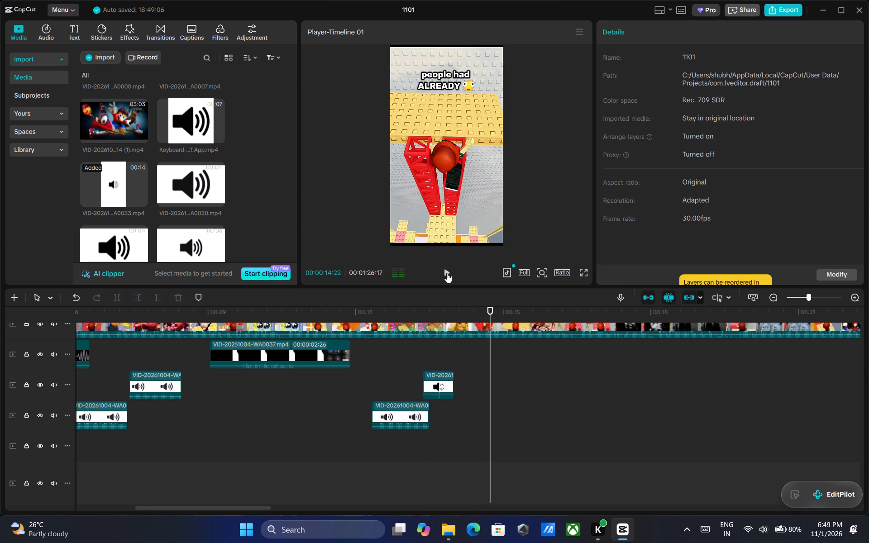
triple_click(447, 273)
double_click(447, 273)
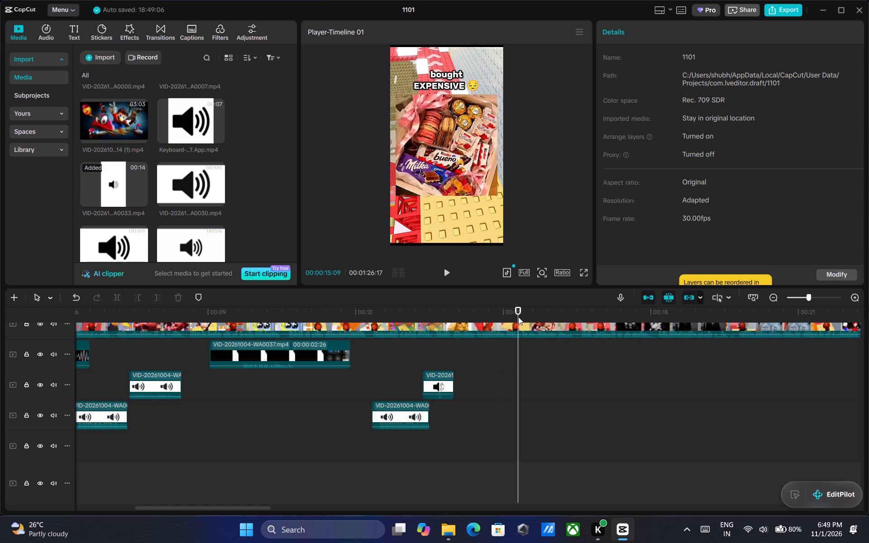
left_click_drag(517, 309, 512, 309)
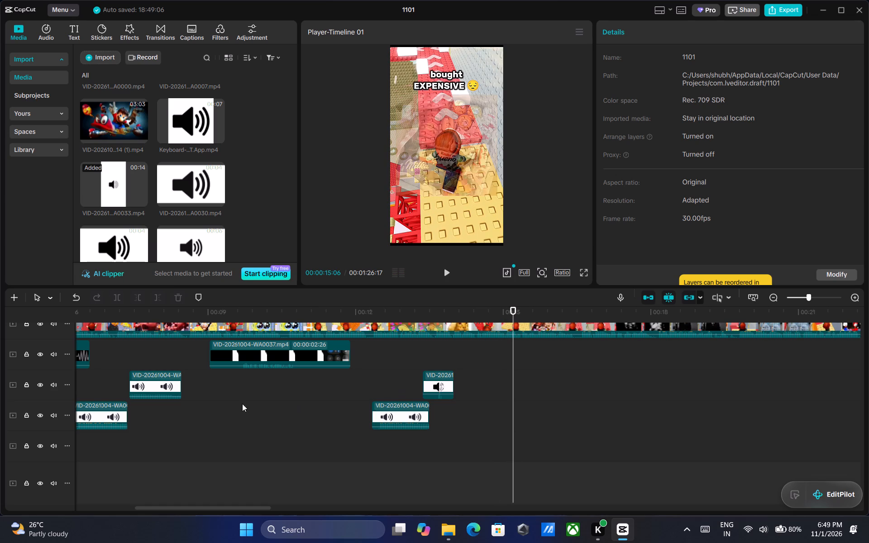
left_click(165, 381)
right_click(166, 381)
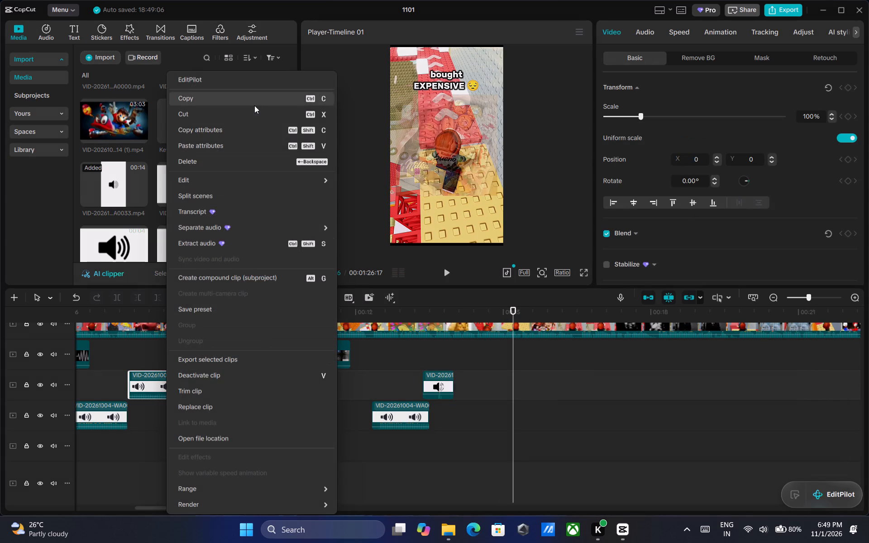
left_click(254, 105)
right_click(511, 384)
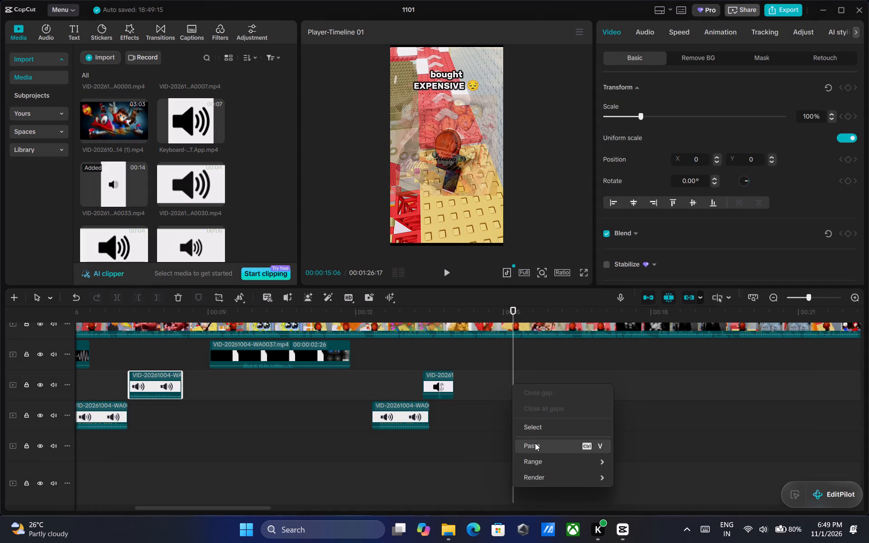
left_click(535, 443)
left_click(532, 380)
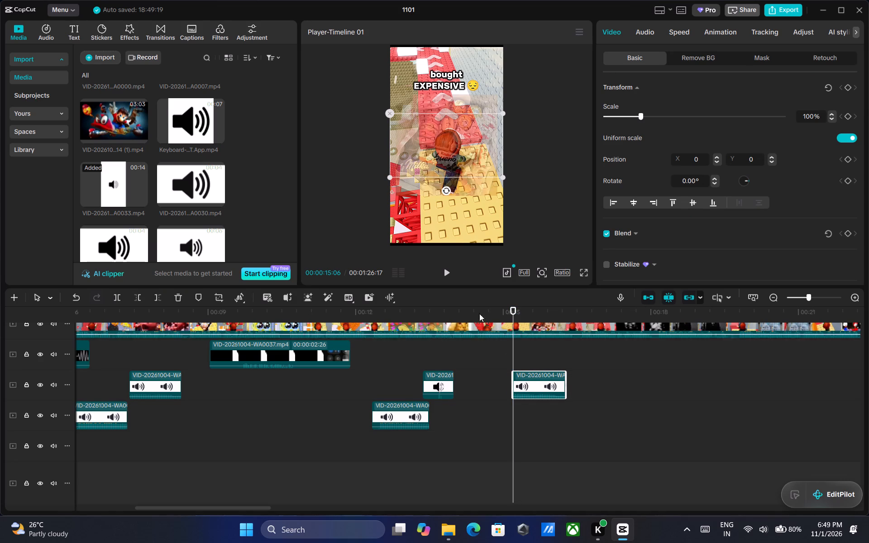
Play from 00:00:15:06 to 00:00:17:05 to check the pasted sound and find the cue at the "and their plans WERE" caption.
left_click(444, 271)
double_click(444, 271)
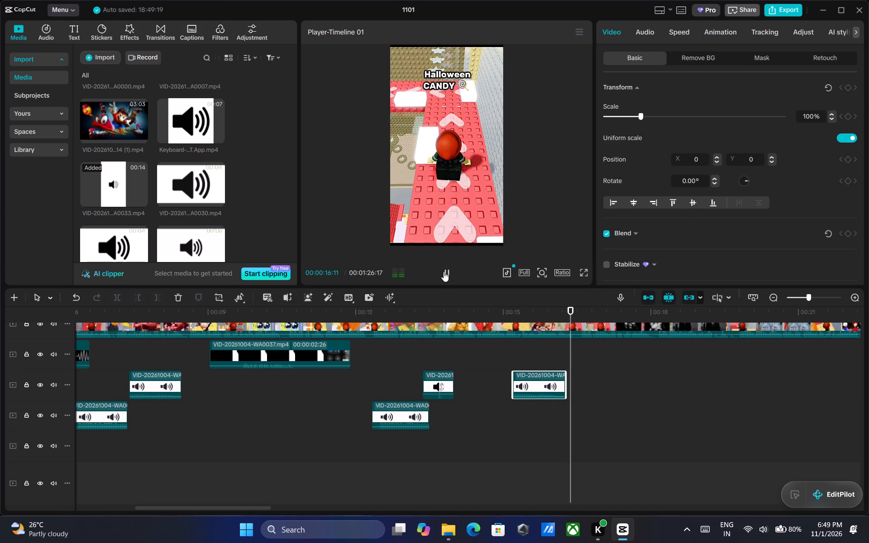
left_click(444, 271)
left_click(444, 271)
left_click(444, 271)
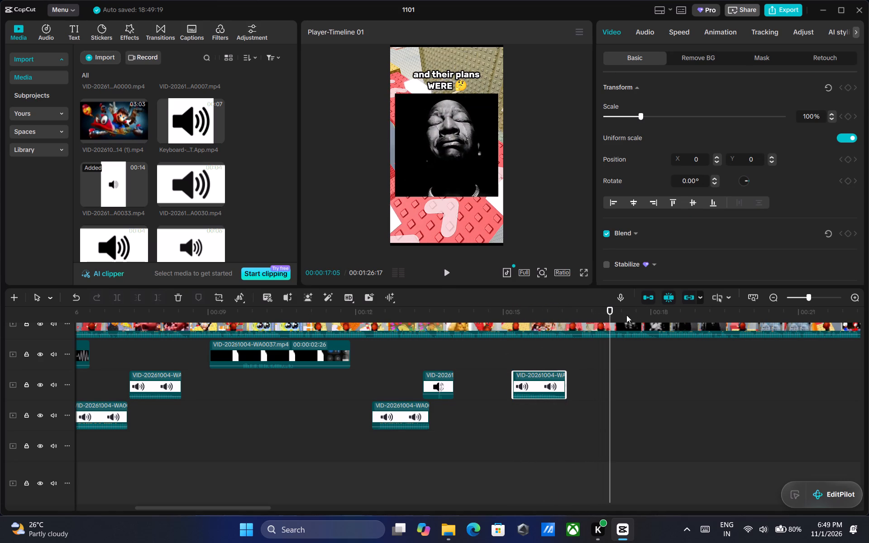
left_click_drag(611, 312, 601, 312)
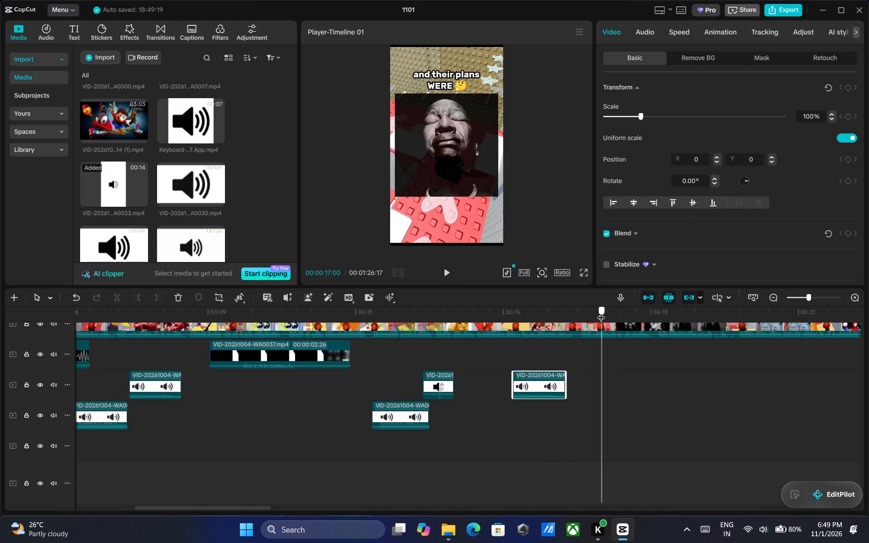
left_click_drag(601, 312, 595, 312)
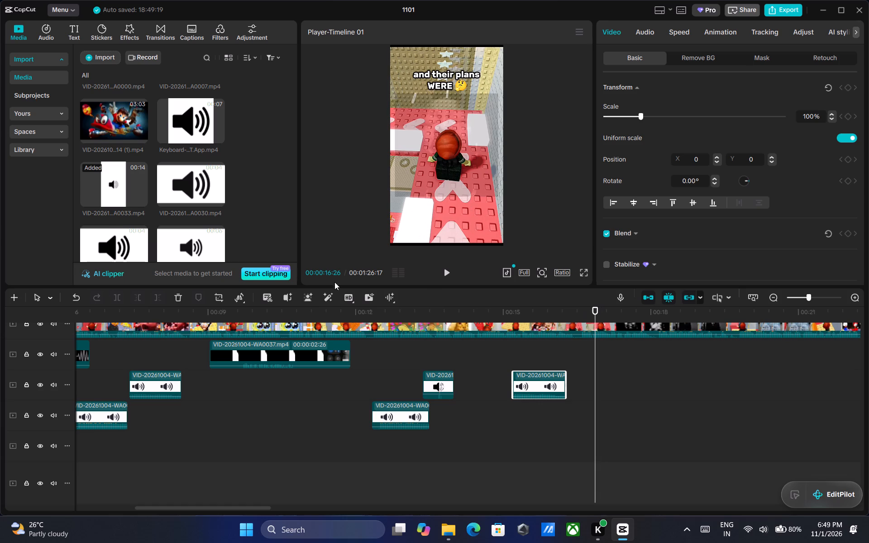
Add VID-20261004-WA0037.mp4 to the third track below the gameplay video, starting at about 16.2 s, and play it to check the timing.
scroll(166, 234, "down", 4)
scroll(146, 225, "up", 1)
scroll(146, 225, "down", 1)
left_click_drag(117, 215, 565, 440)
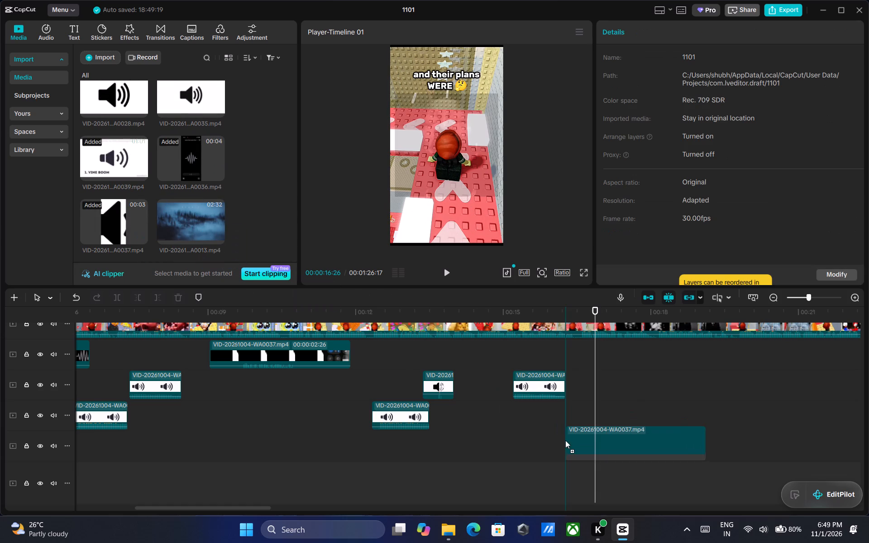
left_click_drag(565, 440, 573, 410)
left_click_drag(613, 409, 603, 410)
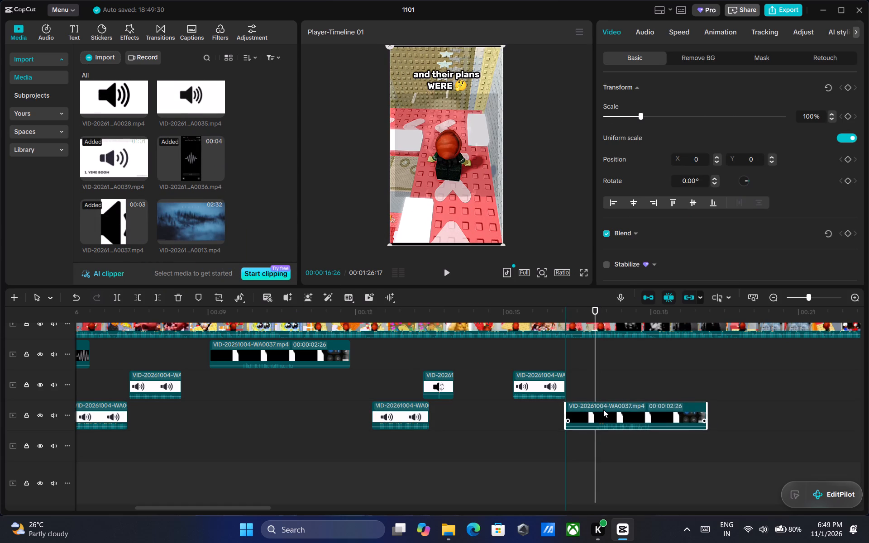
left_click_drag(603, 410, 602, 410)
left_click(446, 273)
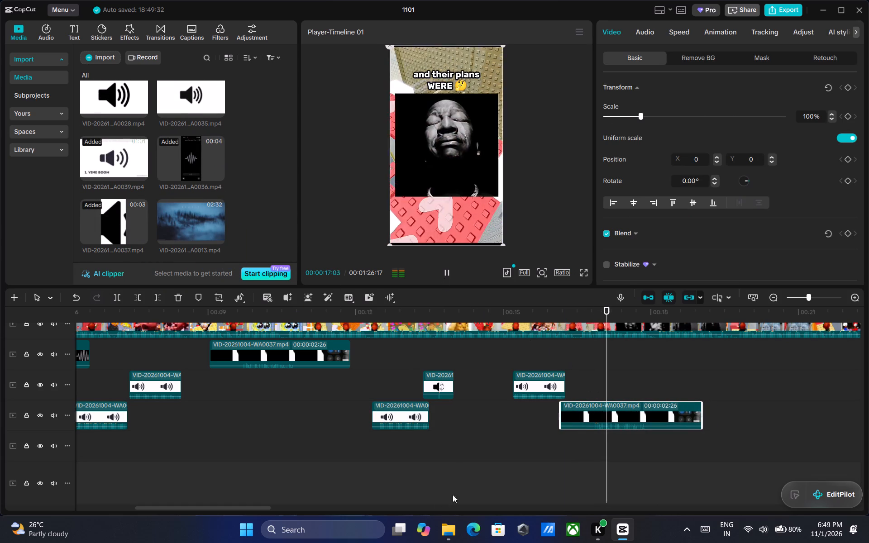
left_click(447, 274)
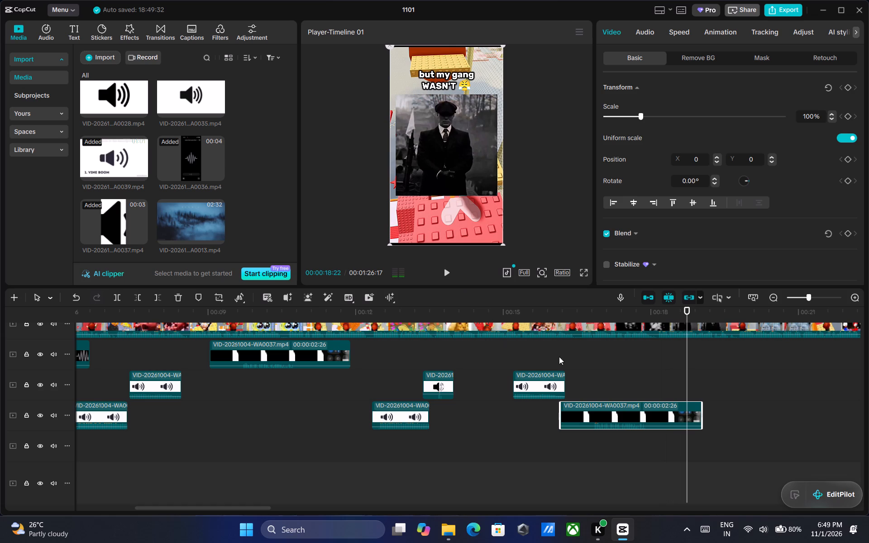
Copy the short sound clip at about 6.2 s, paste it on the second track at about 18.2 s, and play it to check.
left_click_drag(687, 308, 676, 308)
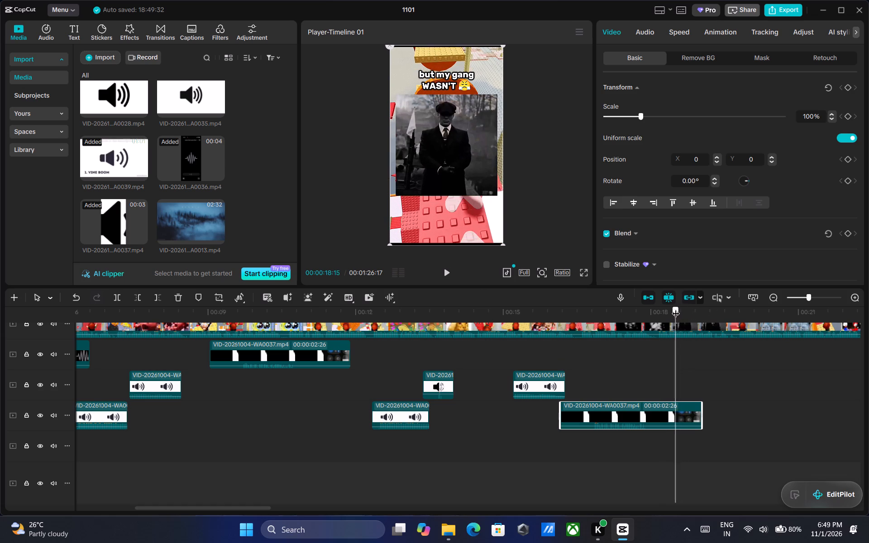
left_click_drag(676, 308, 670, 308)
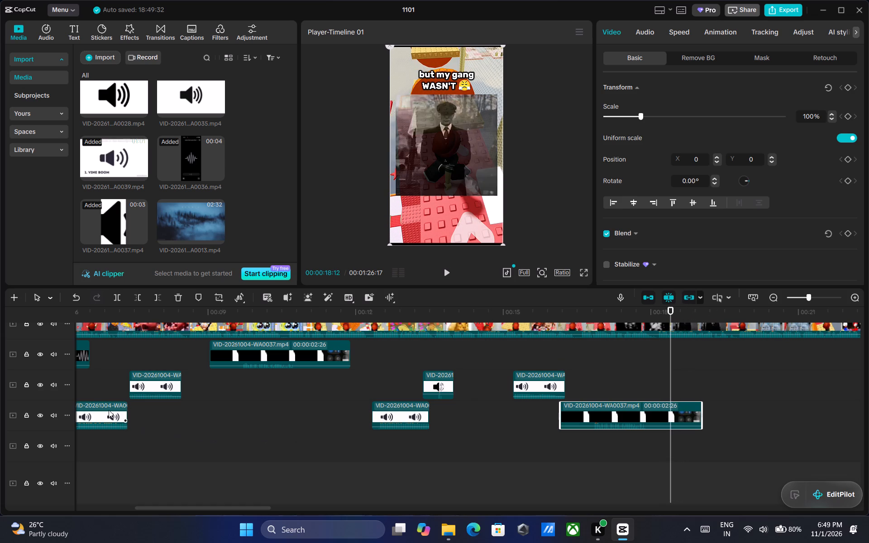
right_click(109, 410)
left_click(196, 101)
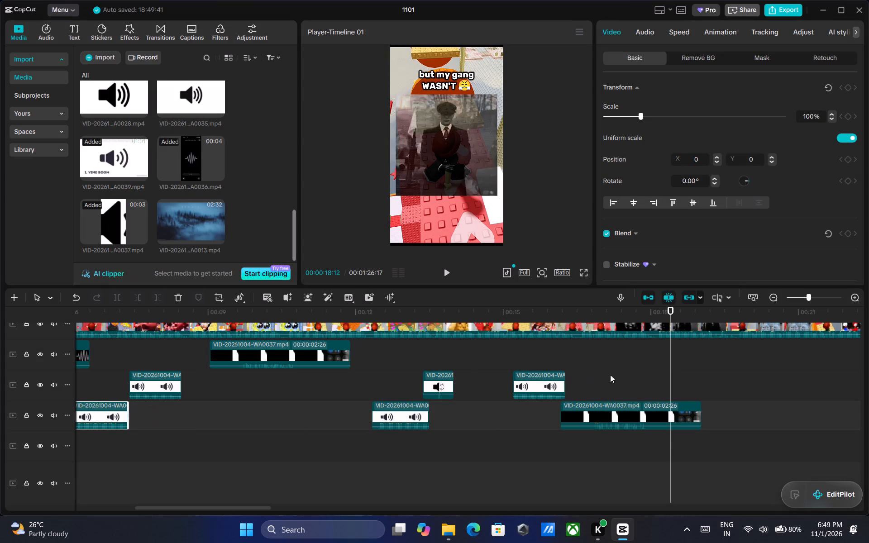
left_click(669, 350)
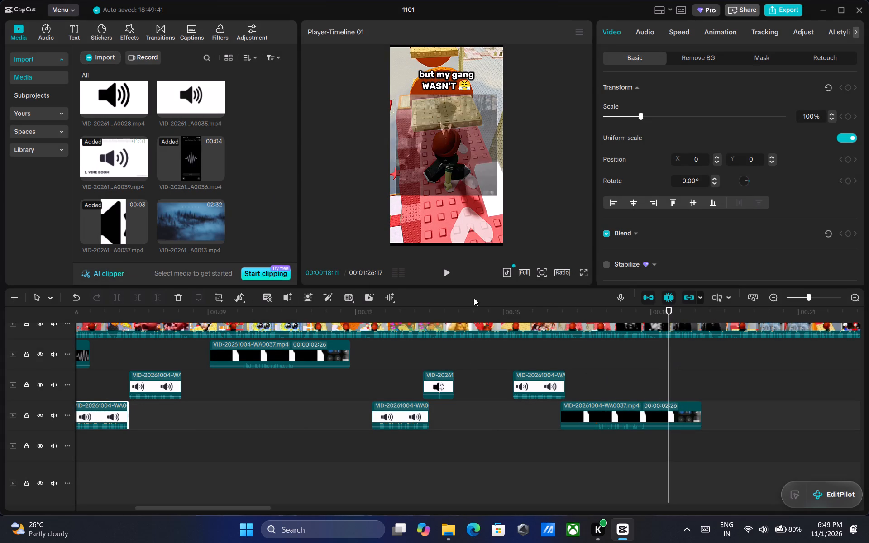
right_click(666, 346)
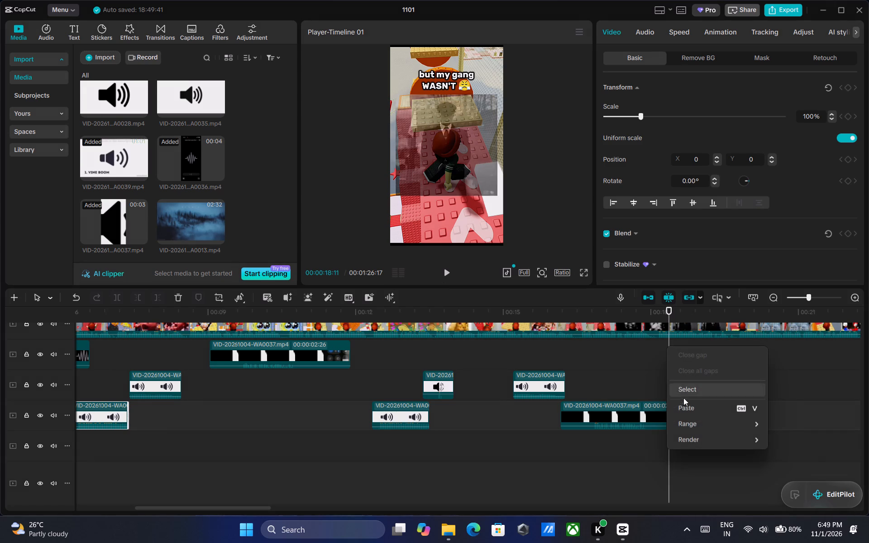
left_click(687, 405)
left_click_drag(688, 380, 681, 380)
left_click(446, 269)
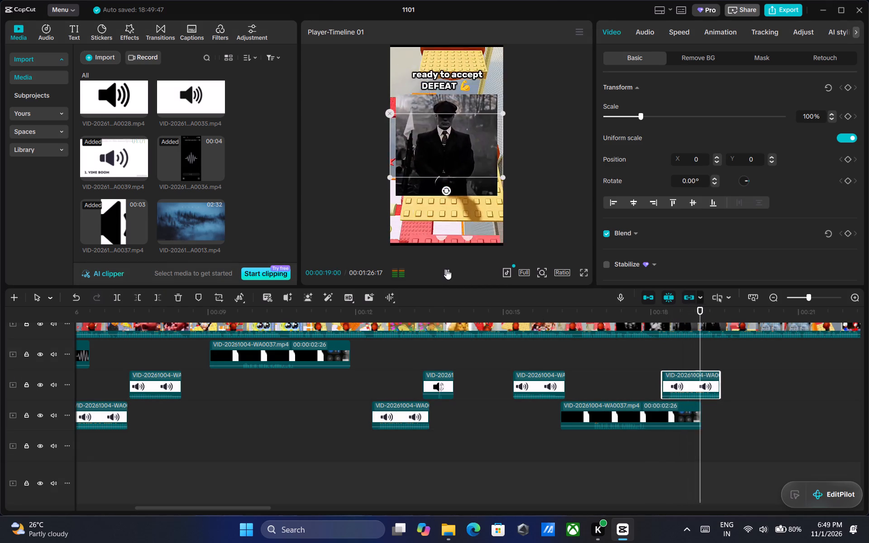
triple_click(446, 269)
double_click(446, 269)
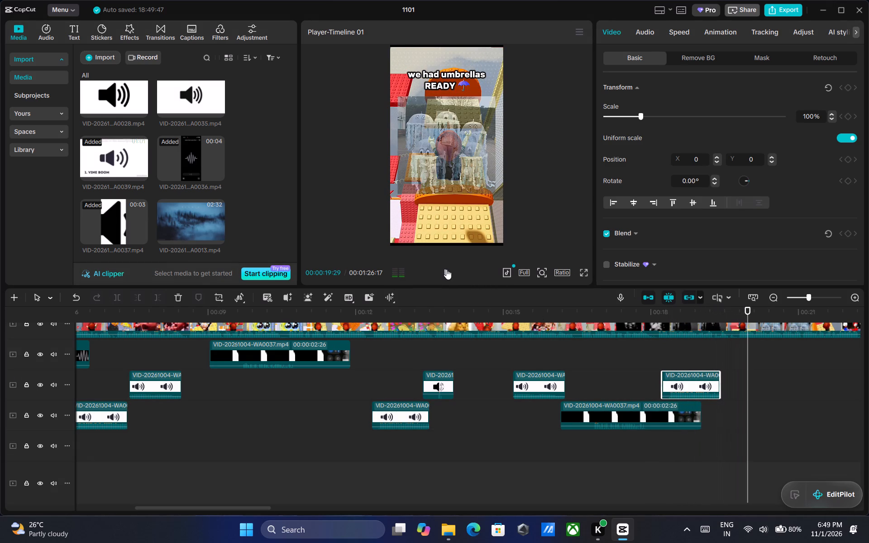
Copy the short WA0033 piece at about 13.4 s to about 19.7 s on the same track and play to the "PLANNING" caption at 00:00:21:05.
left_click_drag(247, 507, 289, 510)
left_click(189, 381)
right_click(189, 381)
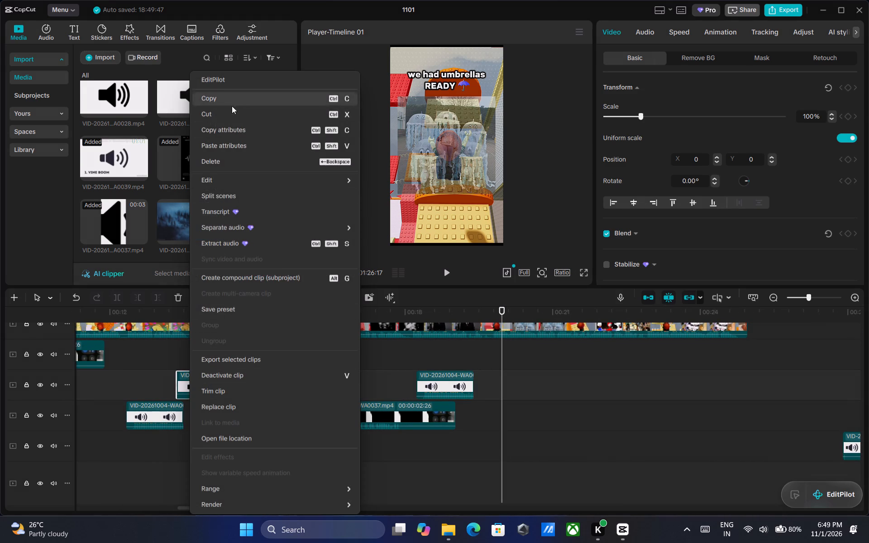
left_click(235, 102)
right_click(501, 373)
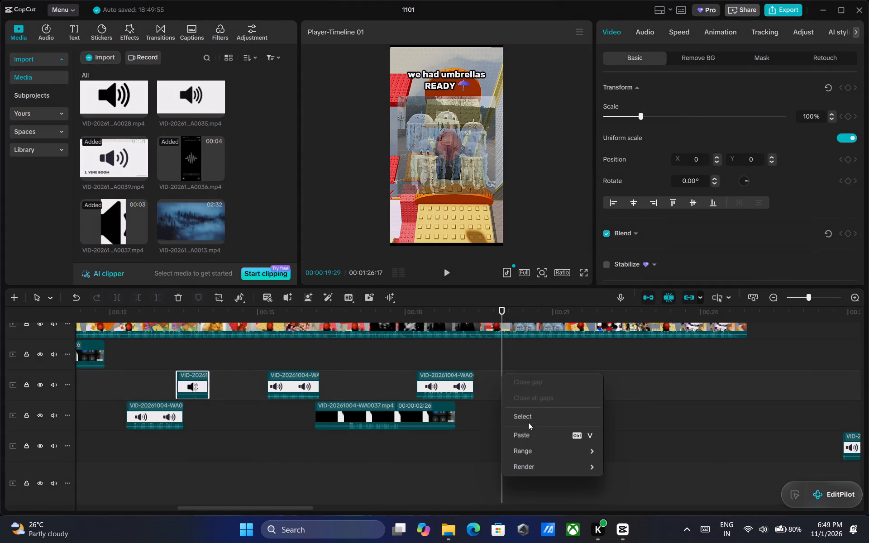
left_click(531, 431)
left_click_drag(520, 379, 506, 379)
left_click(443, 270)
triple_click(443, 270)
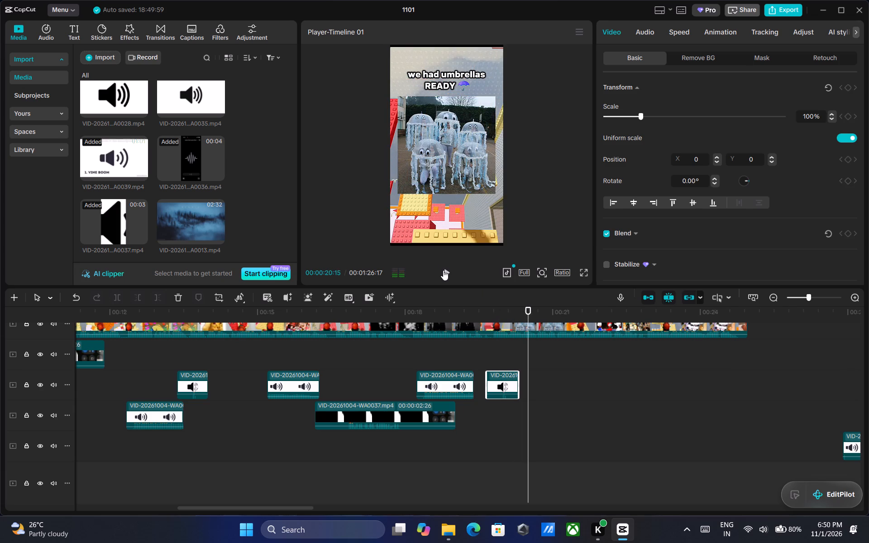
double_click(443, 270)
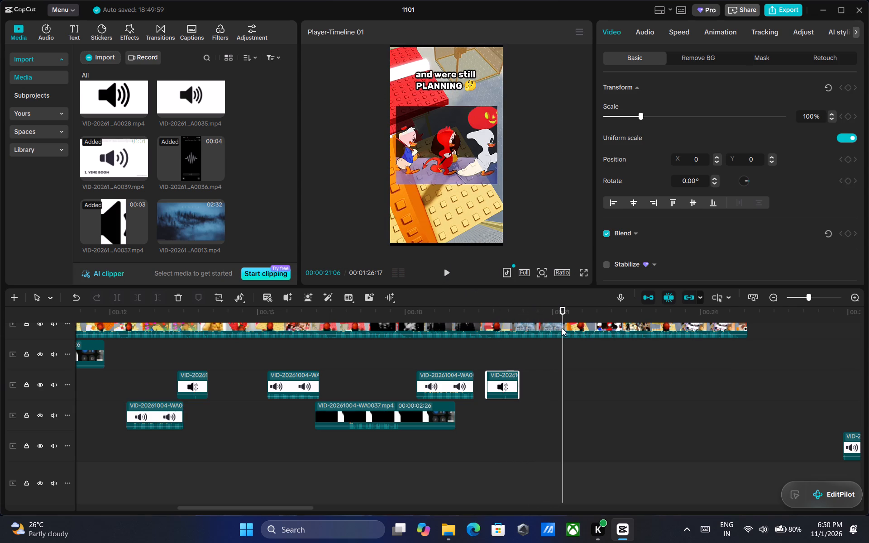
left_click(563, 310)
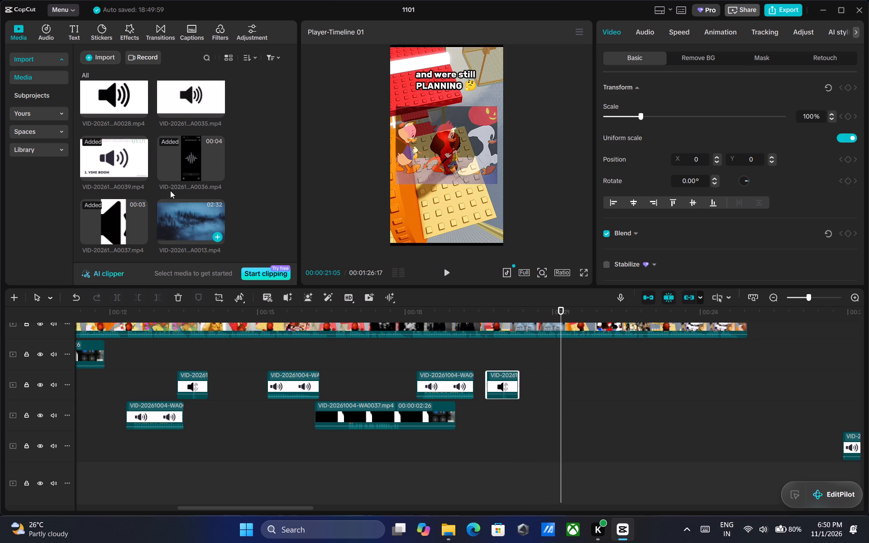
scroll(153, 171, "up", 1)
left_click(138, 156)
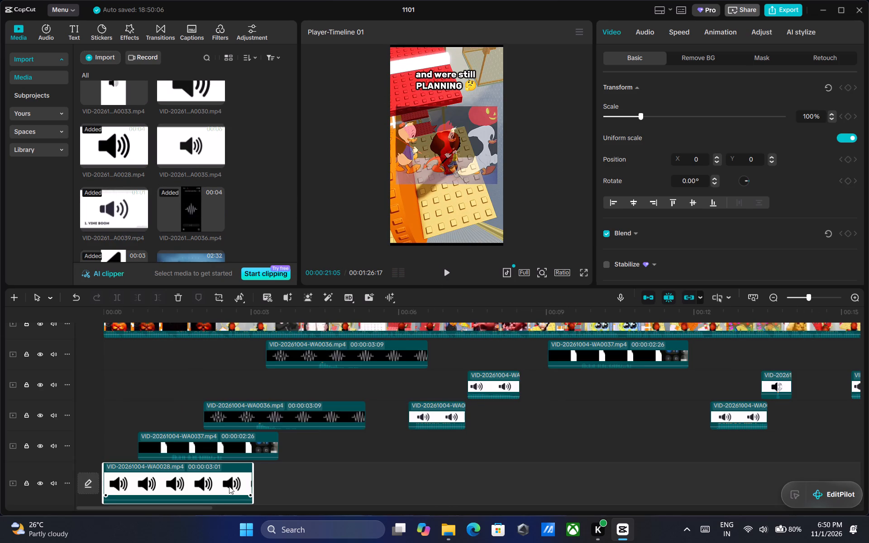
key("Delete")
Preview the candidate sound clips and add VID-20261004-WA0030.mp4 to the fourth track below the gameplay video, starting at about 19.1 s.
left_click(115, 135)
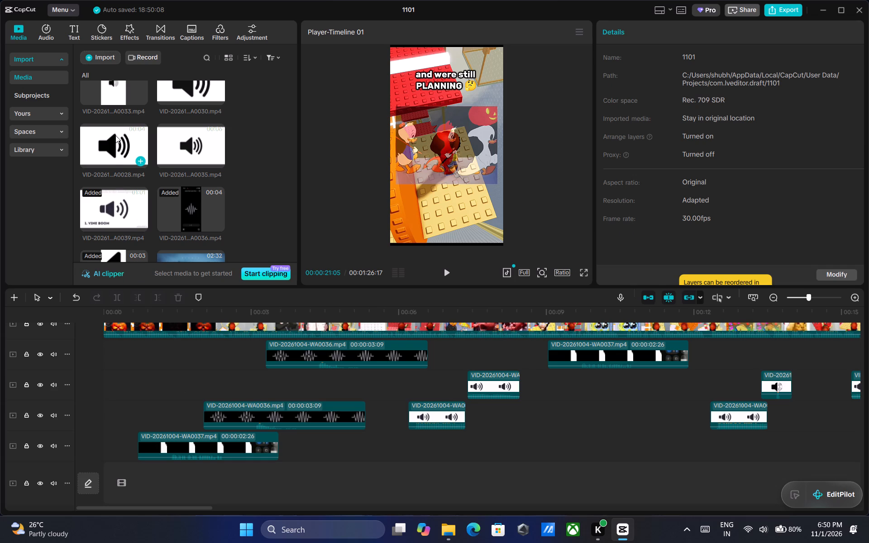
left_click(192, 151)
scroll(186, 150, "up", 2)
left_click(179, 195)
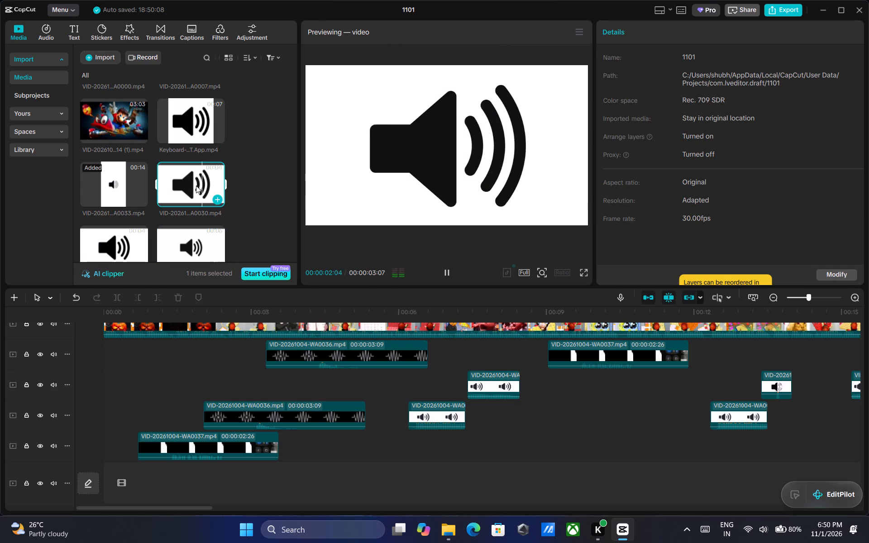
left_click_drag(196, 175, 520, 409)
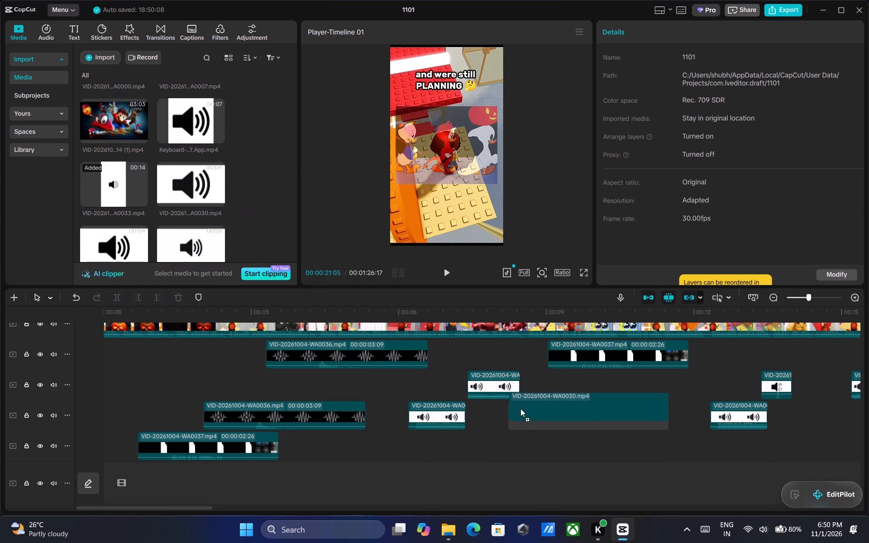
left_click_drag(520, 409, 570, 440)
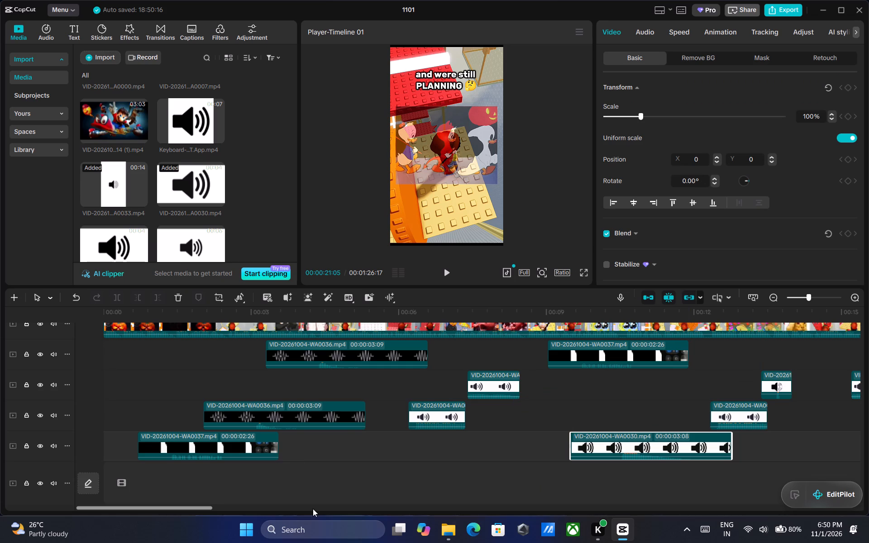
left_click_drag(314, 507, 272, 513)
left_click(333, 447)
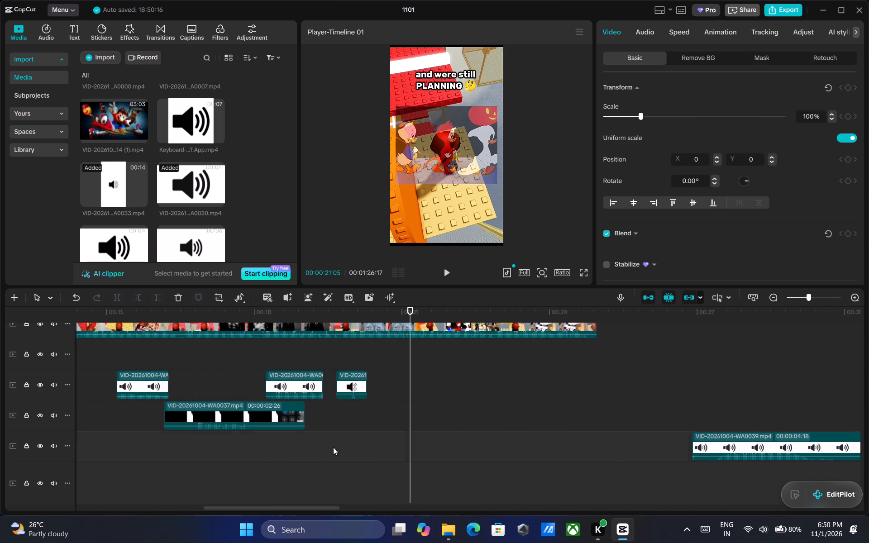
left_click_drag(300, 506, 230, 504)
left_click_drag(295, 432, 370, 448)
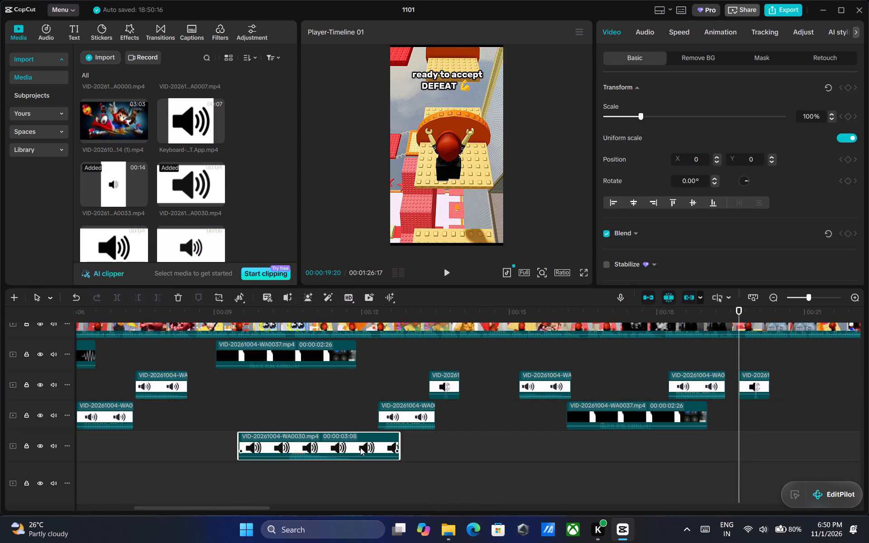
left_click_drag(304, 448, 744, 451)
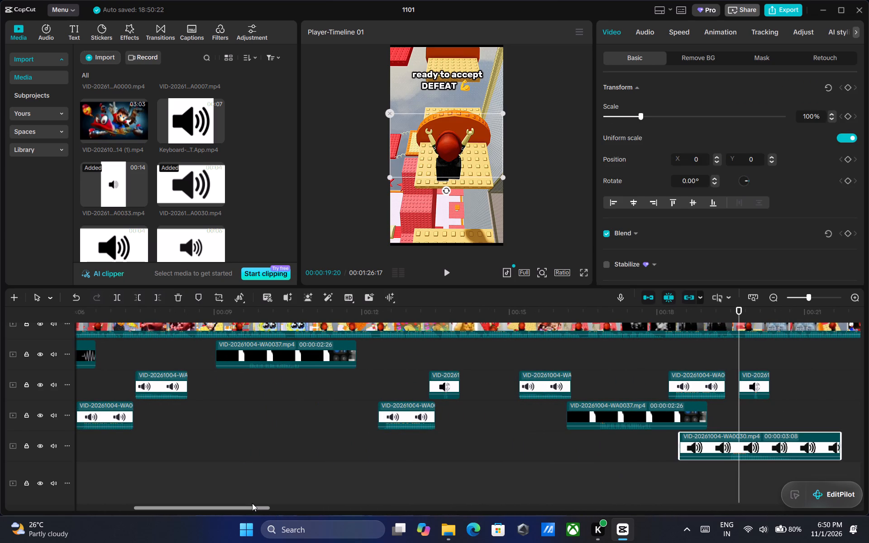
left_click_drag(251, 506, 346, 507)
left_click_drag(226, 442, 258, 444)
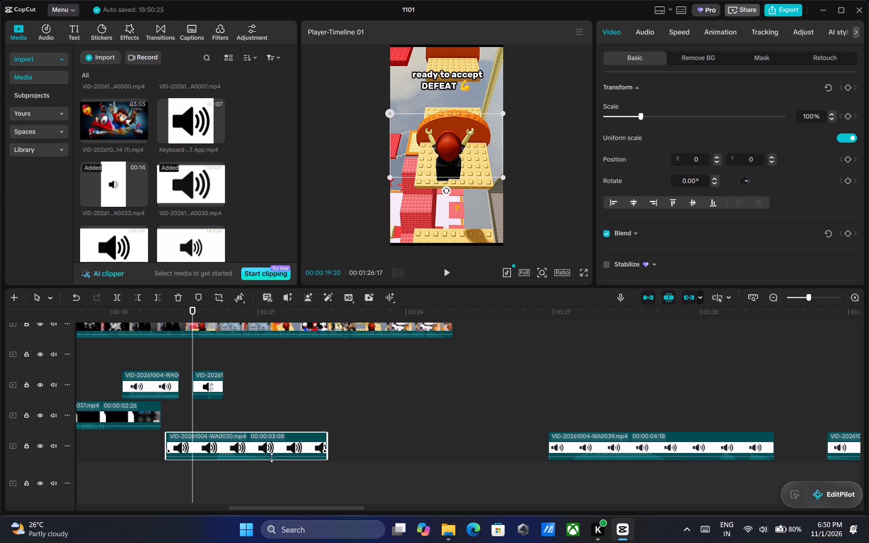
left_click_drag(330, 506, 312, 506)
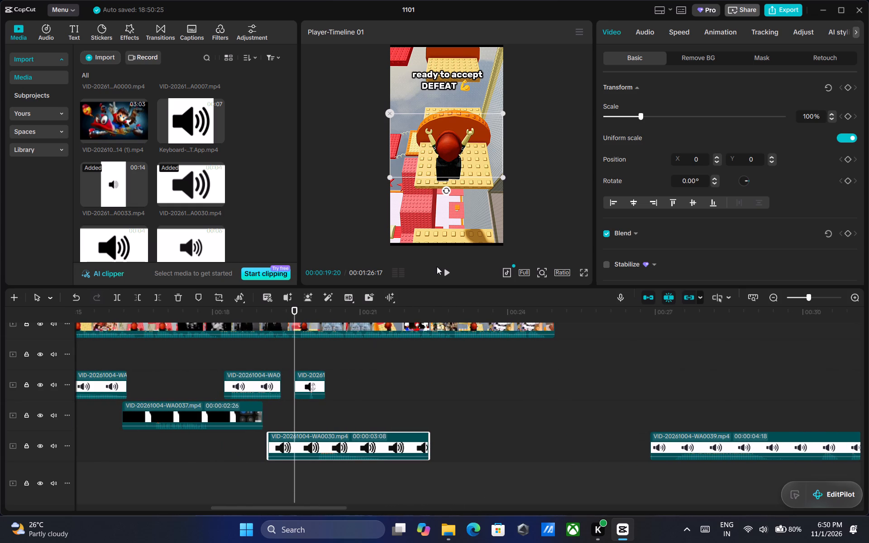
Play from 00:00:19:20 to check the timing and move the WA0030 clip to the first track below the gameplay, starting at about 20.2 s.
left_click(447, 274)
left_click(447, 274)
triple_click(447, 274)
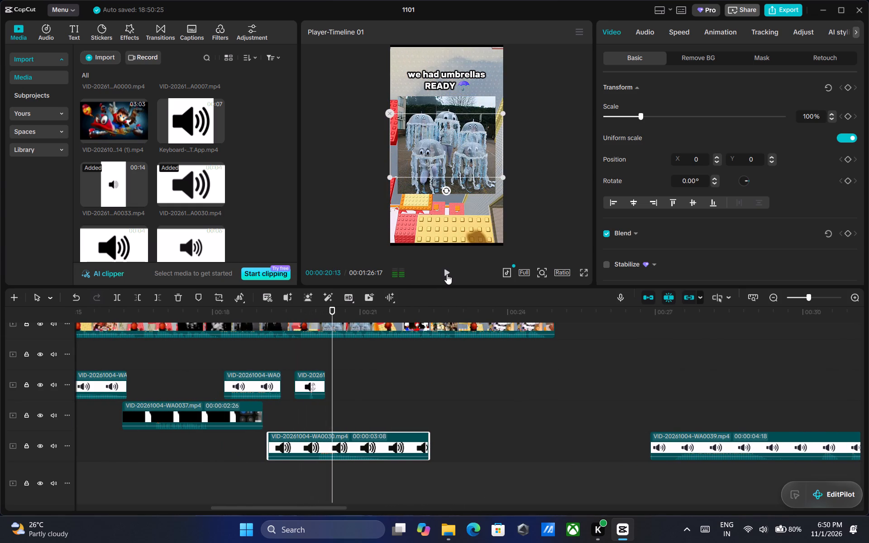
triple_click(447, 274)
double_click(447, 274)
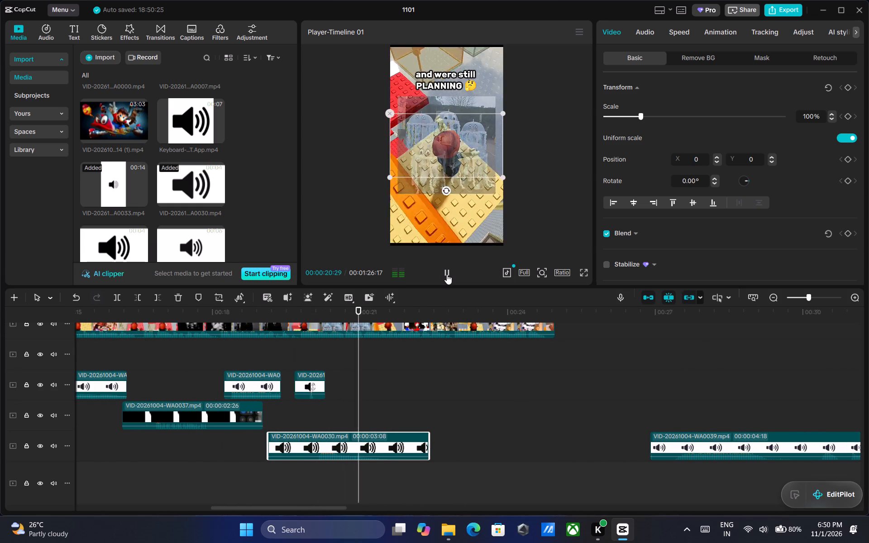
double_click(447, 274)
left_click_drag(364, 438, 416, 400)
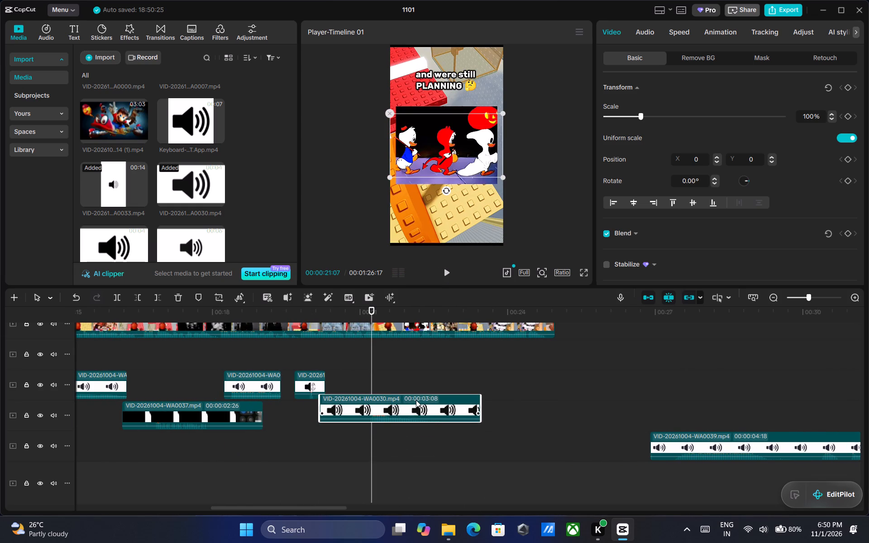
left_click_drag(416, 400, 416, 345)
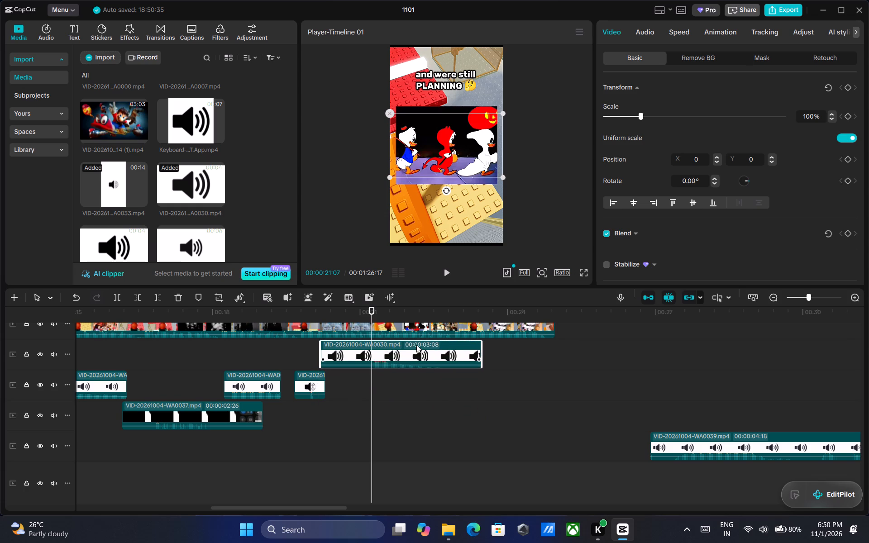
Raise the WA0030 clip's volume to 6.5 dB and play on to 00:00:23:14 to check it.
left_click(642, 28)
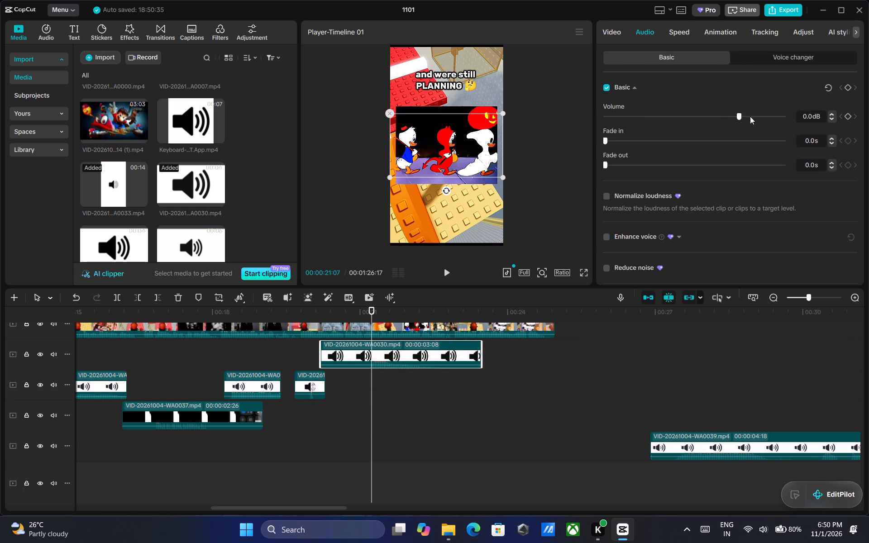
left_click(751, 115)
left_click(446, 268)
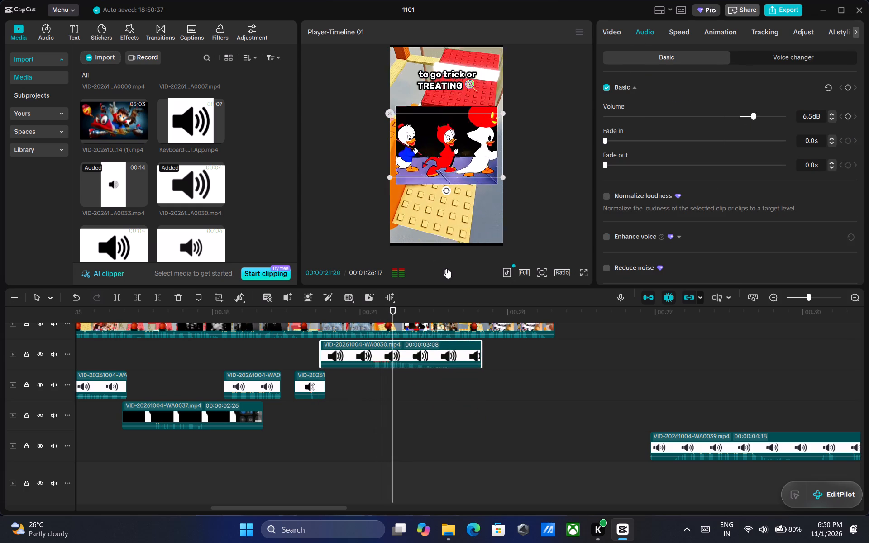
left_click(446, 268)
left_click(446, 271)
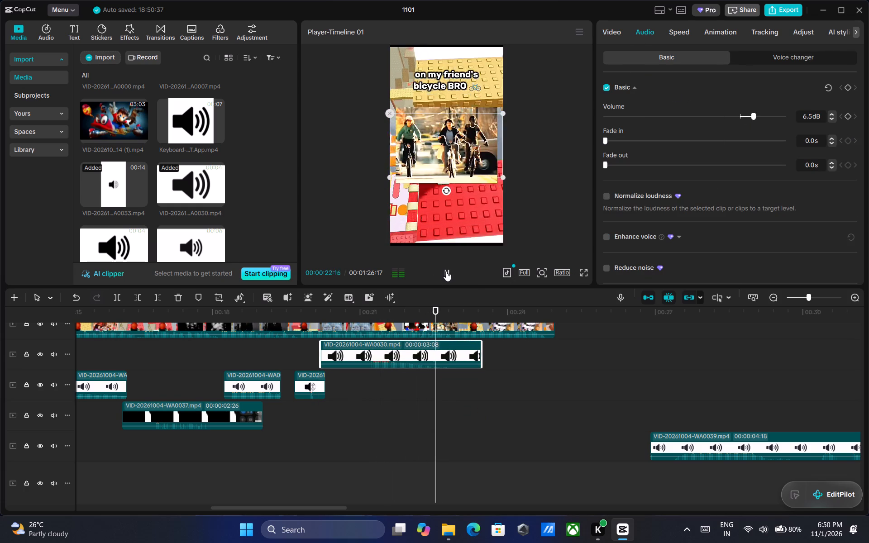
triple_click(446, 271)
double_click(446, 271)
double_click(446, 271)
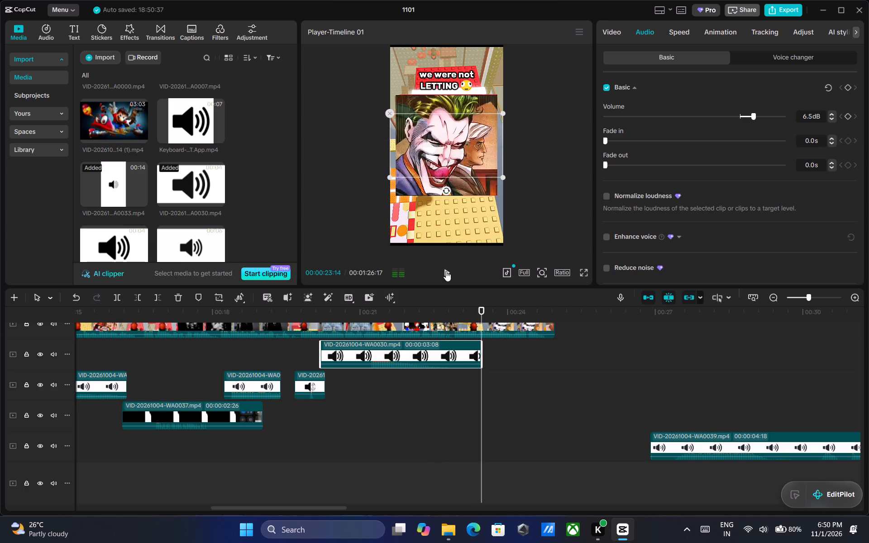
Play the long WA0039 sound compilation from about 40 s to about 54 s, listening for a usable sound effect.
left_click_drag(320, 507, 487, 507)
left_click(335, 388)
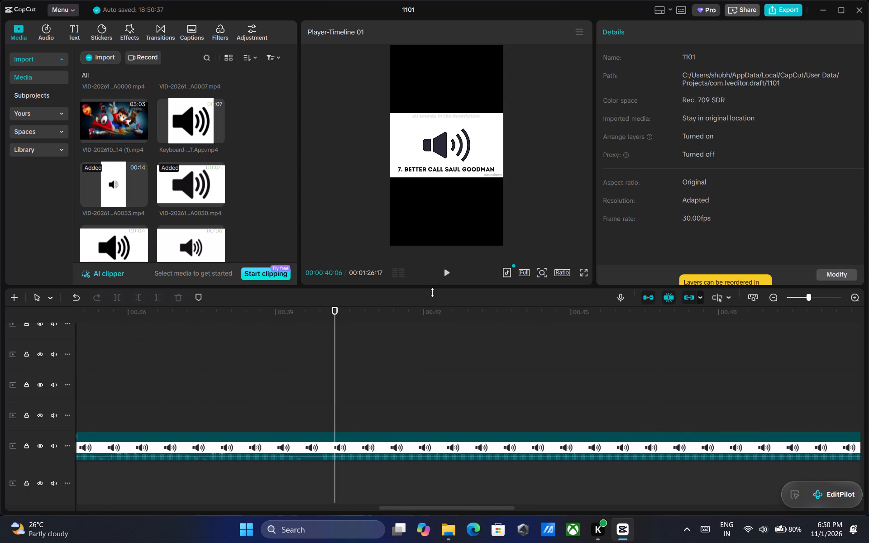
left_click(448, 270)
left_click_drag(366, 317, 120, 317)
left_click(448, 270)
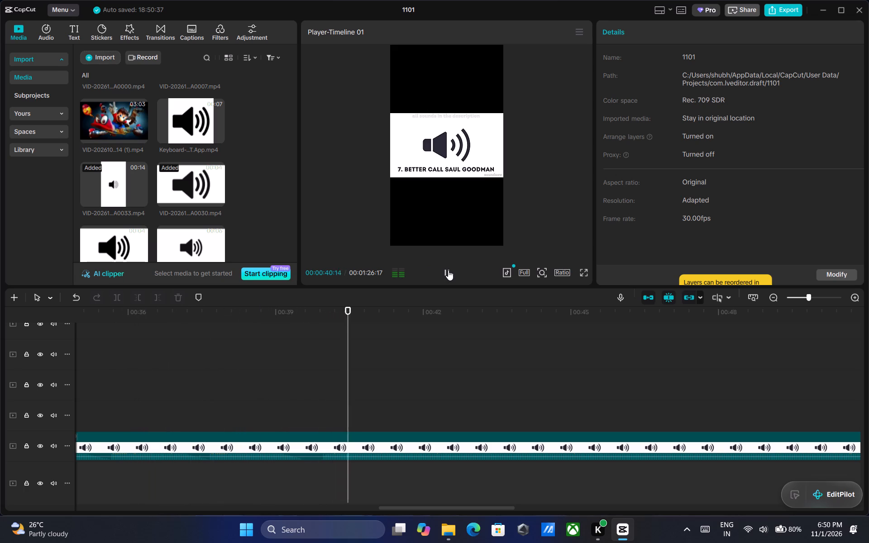
left_click_drag(411, 504, 415, 504)
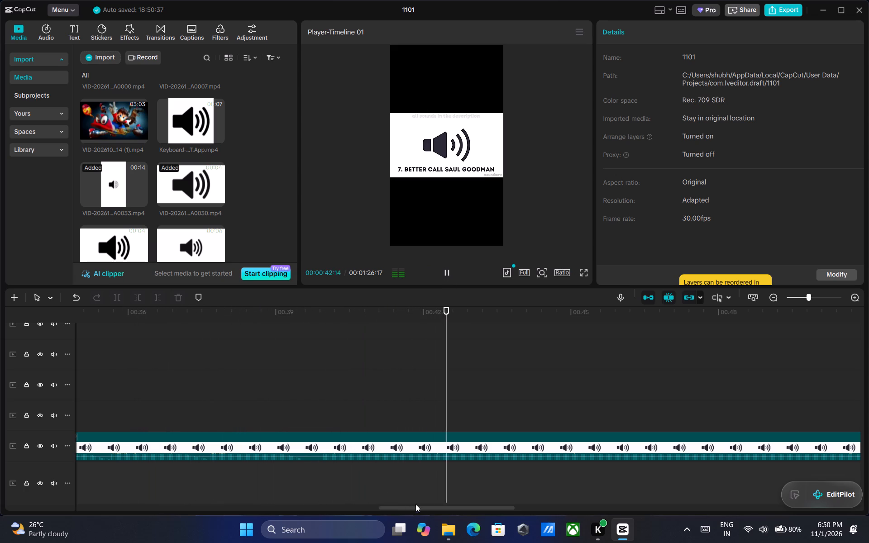
left_click_drag(415, 504, 423, 504)
left_click_drag(420, 506, 462, 507)
left_click(448, 272)
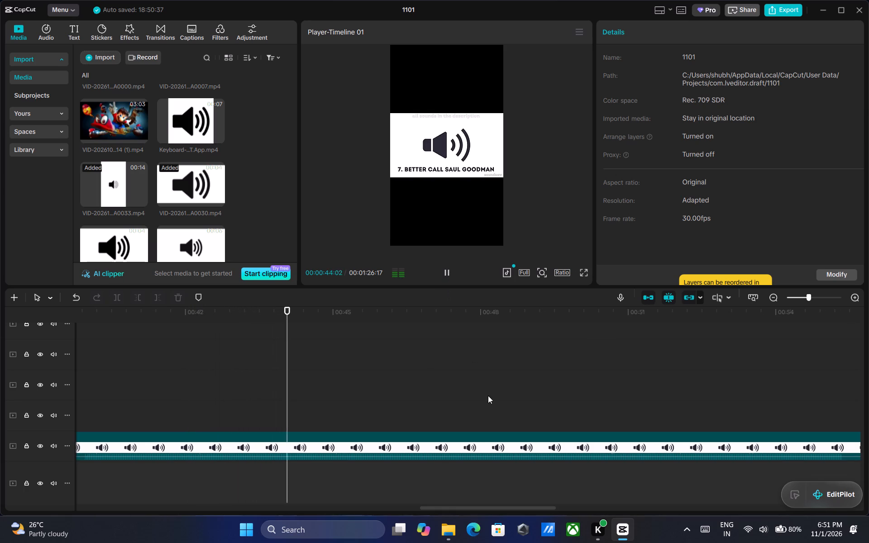
scroll(498, 387, "down", 13, "ctrl")
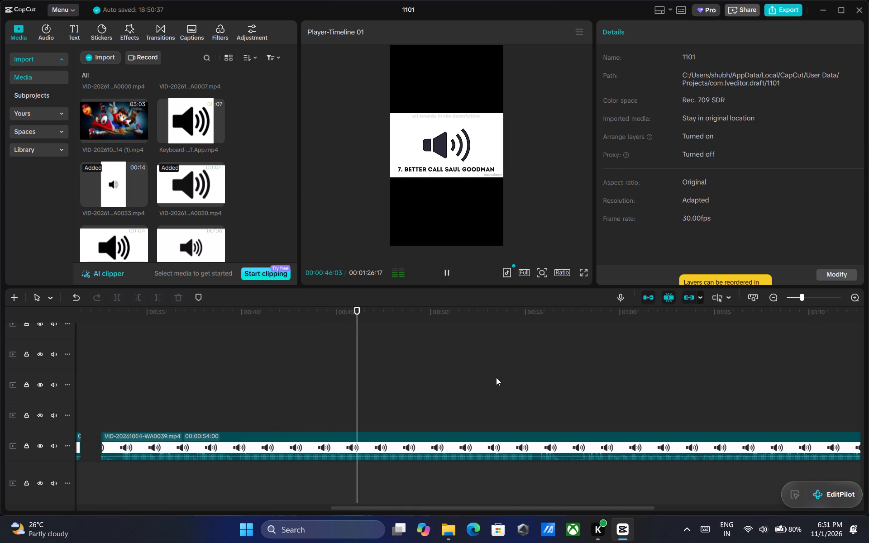
left_click_drag(448, 506, 454, 507)
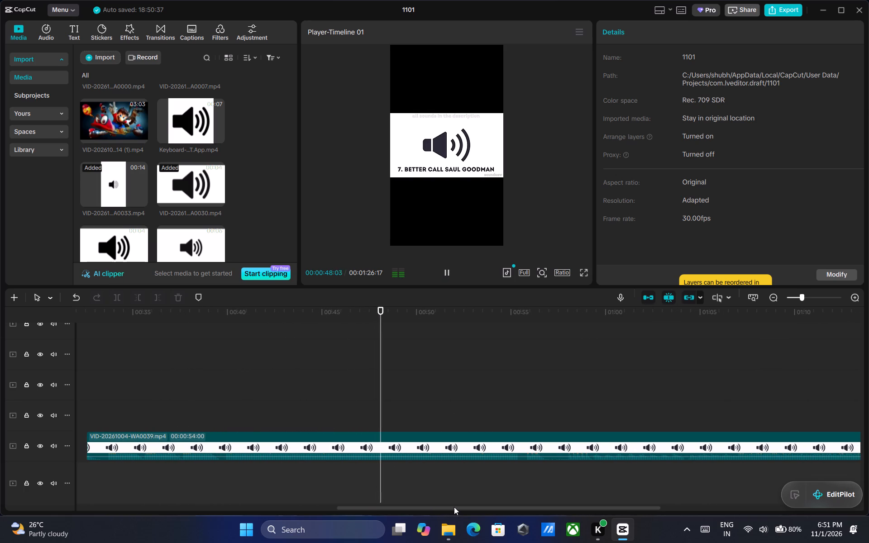
left_click_drag(454, 507, 500, 508)
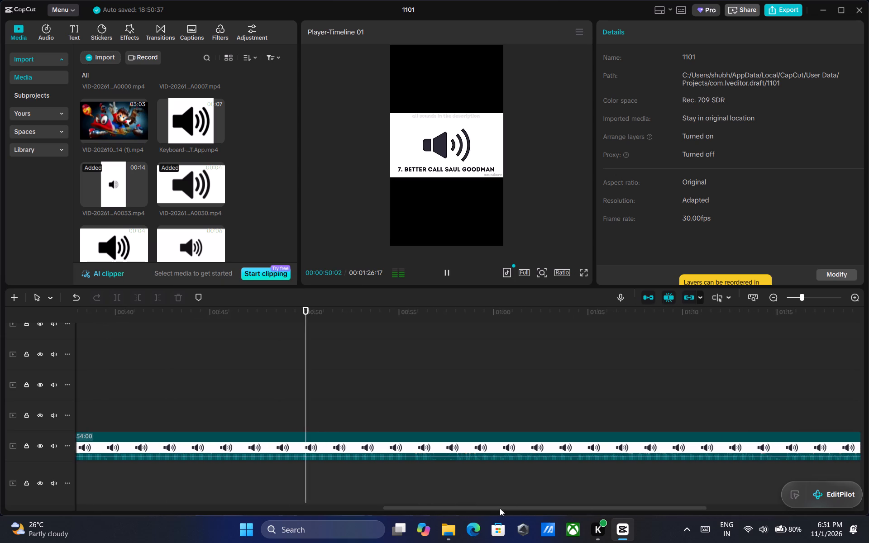
left_click_drag(500, 508, 492, 508)
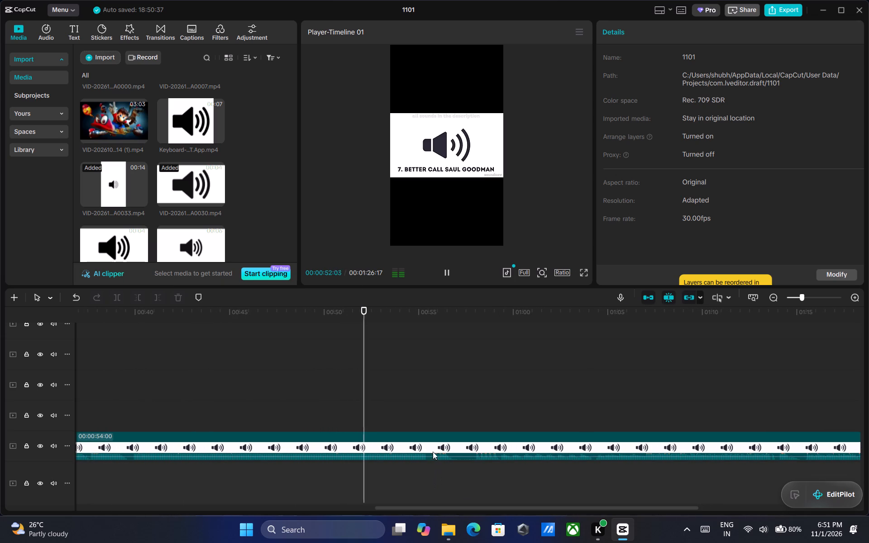
left_click(430, 443)
left_click(406, 361)
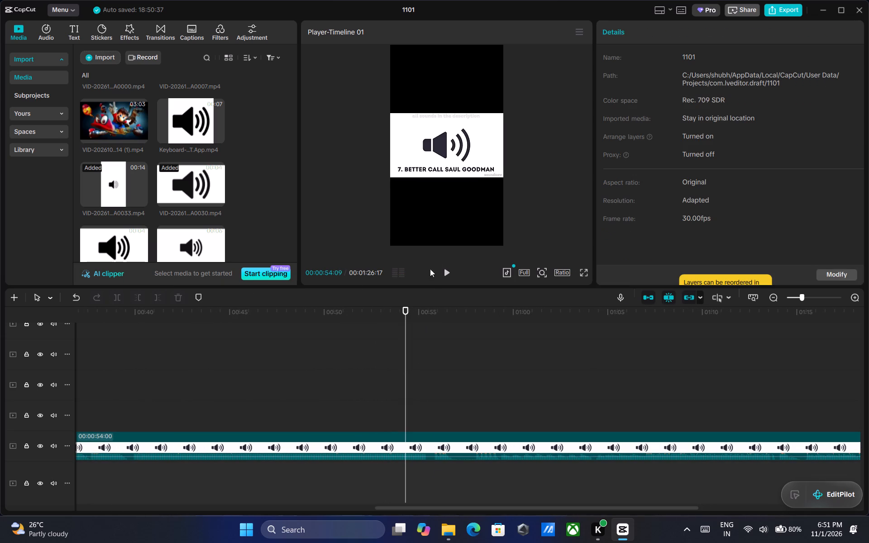
Audition the remaining sounds of the WA0039 compilation from 00:00:54:09 to its end, skipping ahead between the numbered effects.
left_click(444, 267)
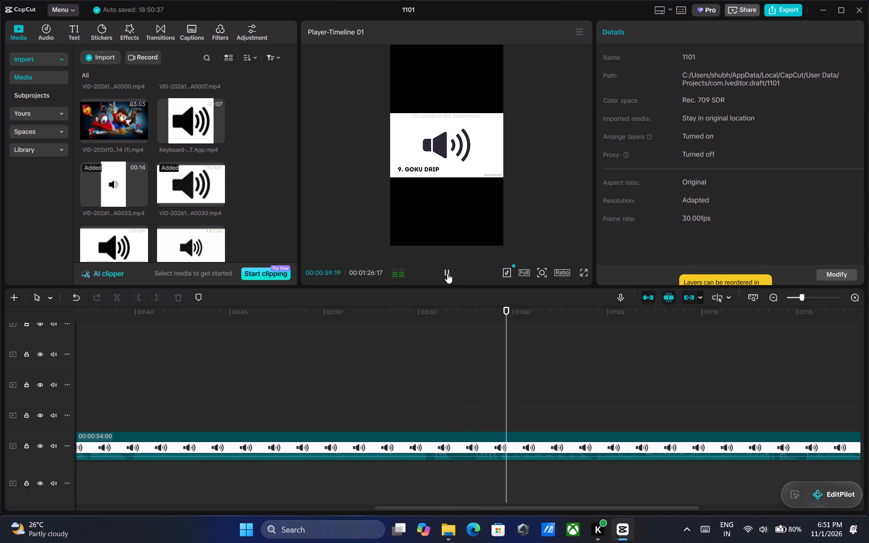
left_click(588, 385)
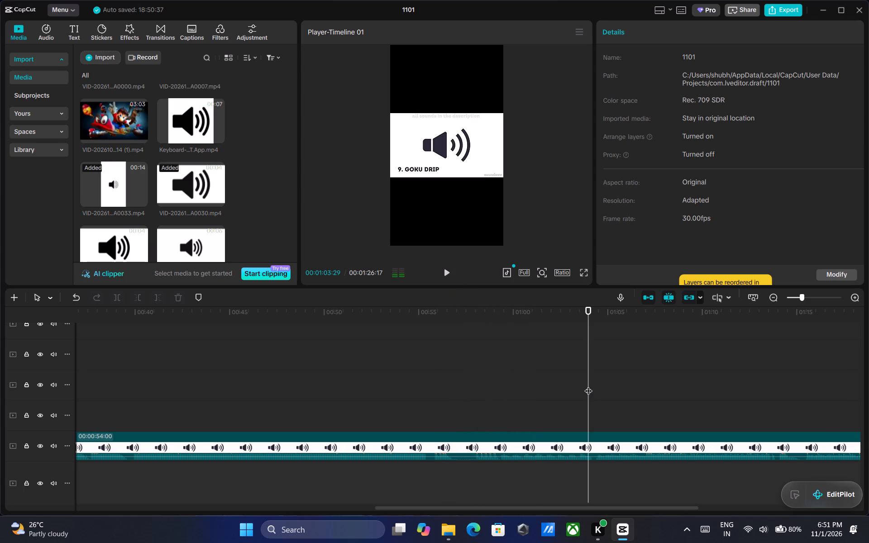
left_click(444, 272)
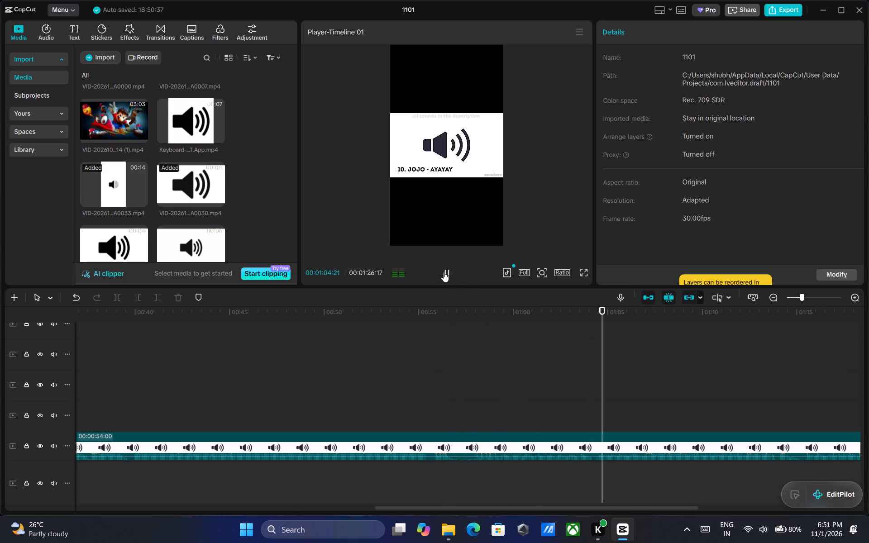
left_click_drag(478, 506, 525, 507)
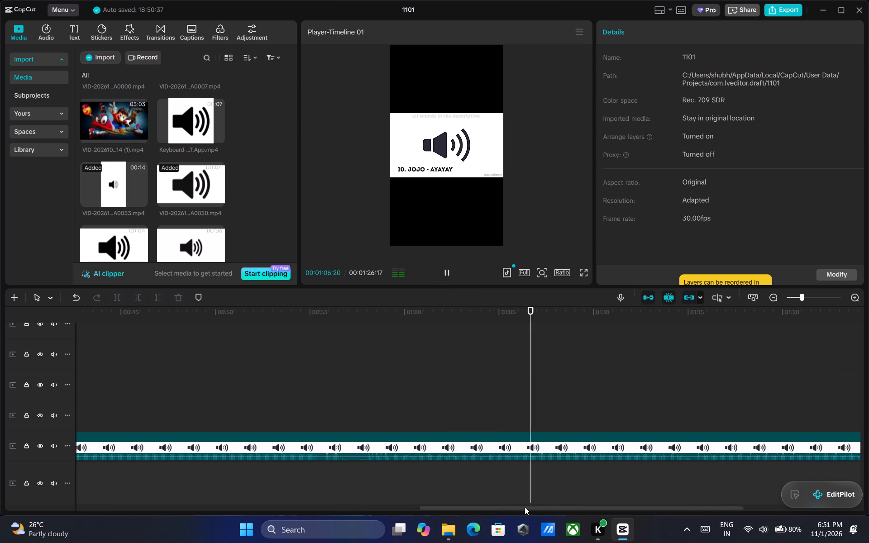
left_click_drag(525, 507, 552, 507)
left_click(596, 402)
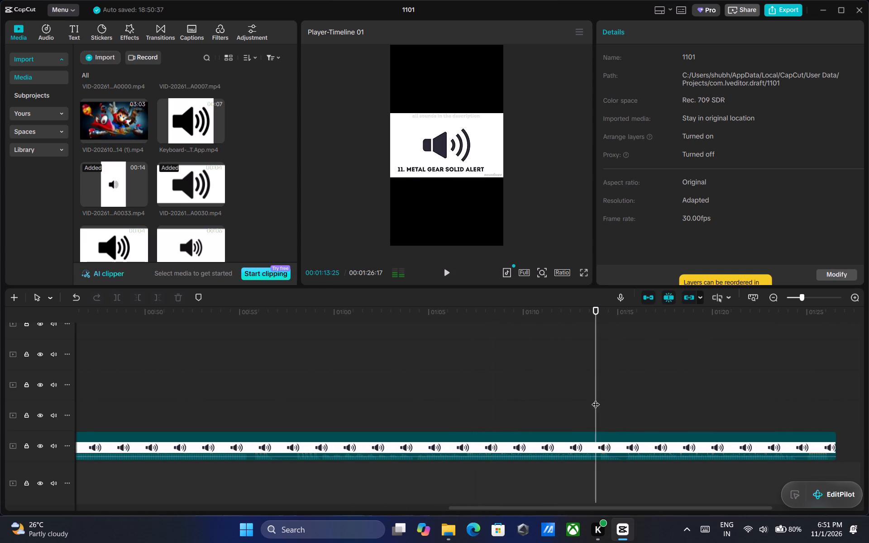
left_click(444, 267)
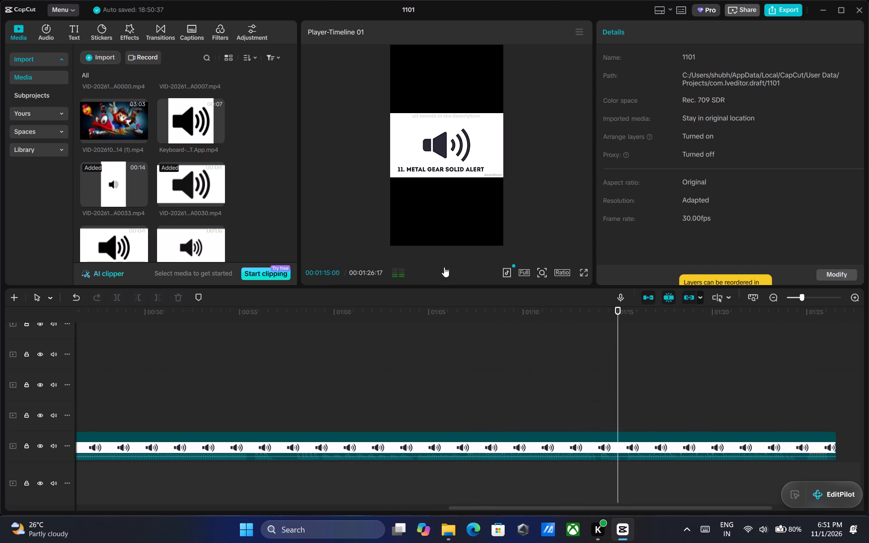
double_click(444, 267)
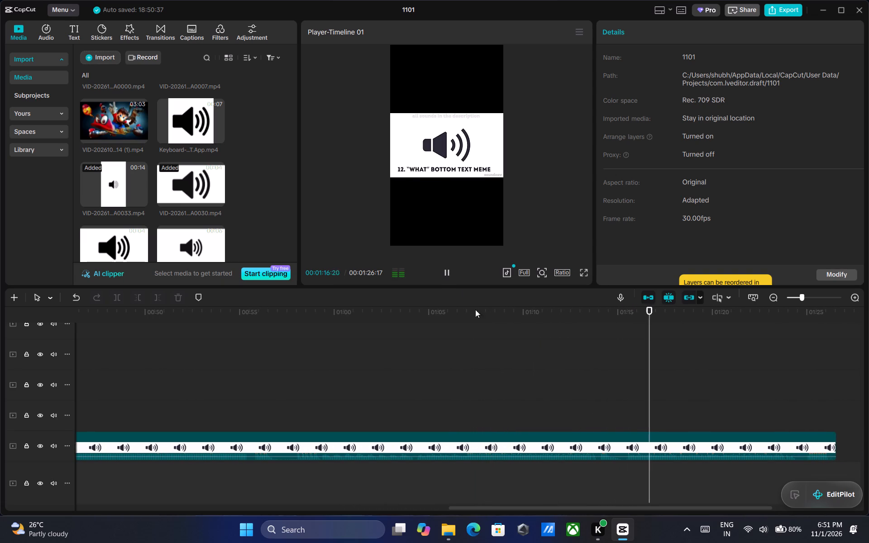
left_click(778, 392)
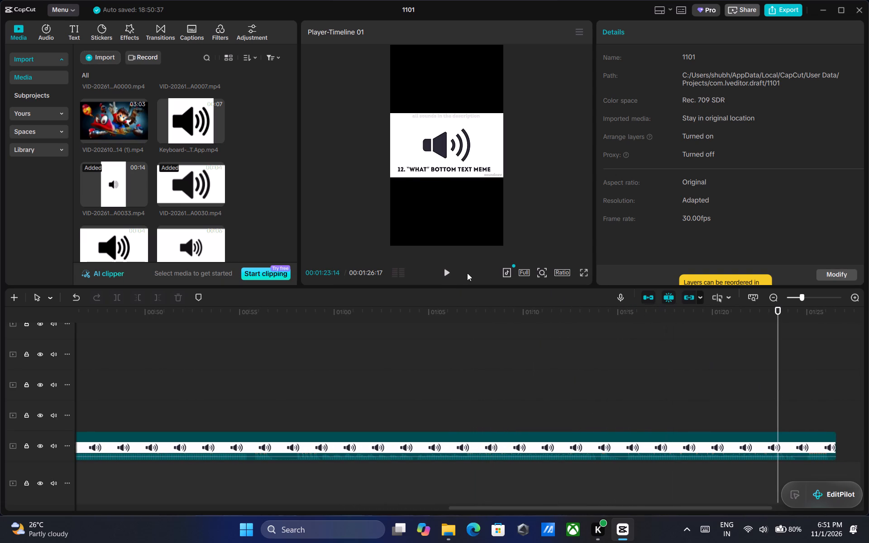
left_click(444, 271)
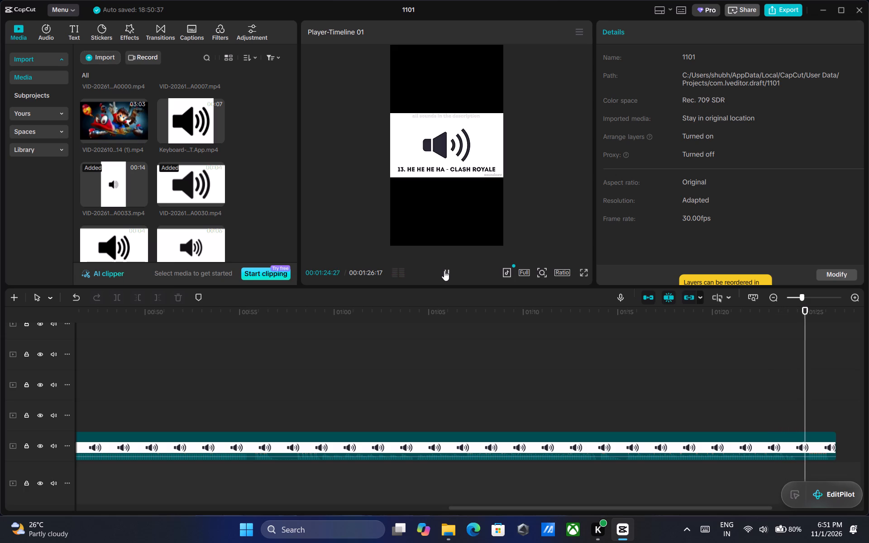
left_click(444, 271)
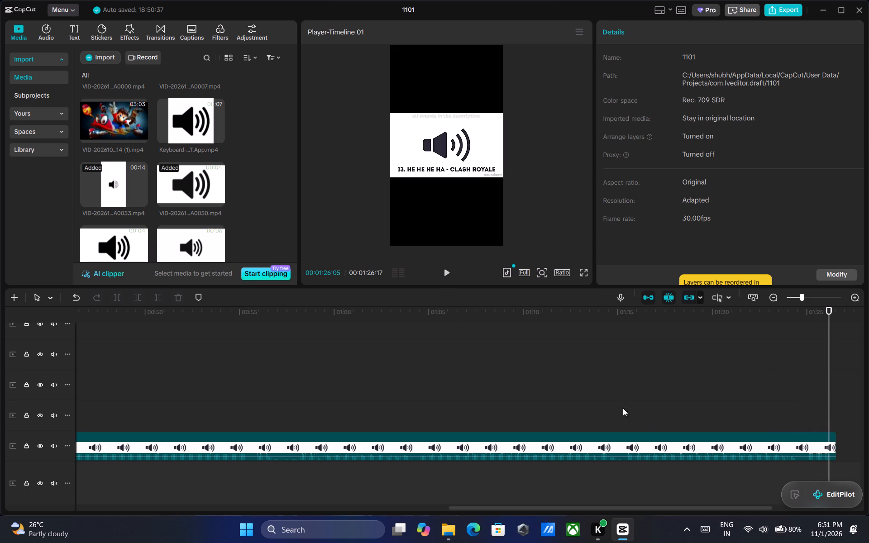
Split the WA0039 clip at 00:01:14:01 and 00:01:15:08 to isolate the "METAL GEAR SOLID ALERT" sound.
left_click(593, 375)
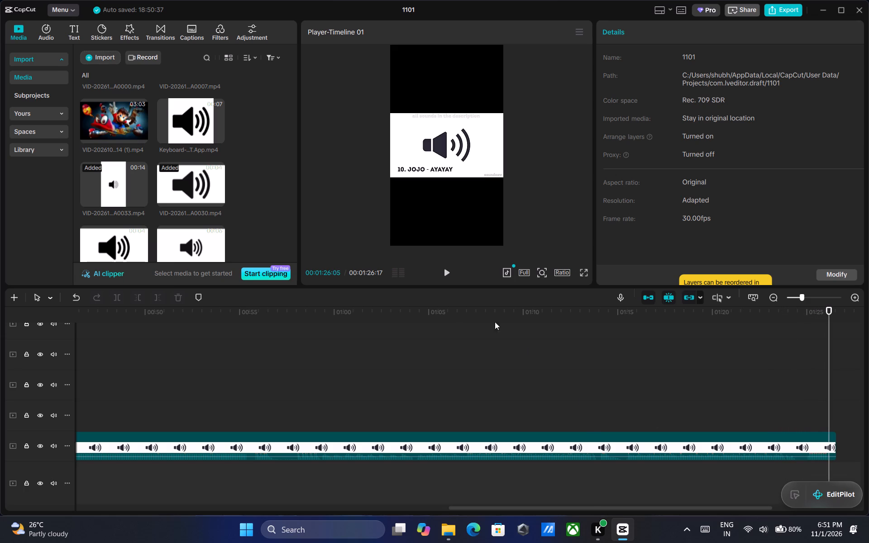
double_click(444, 273)
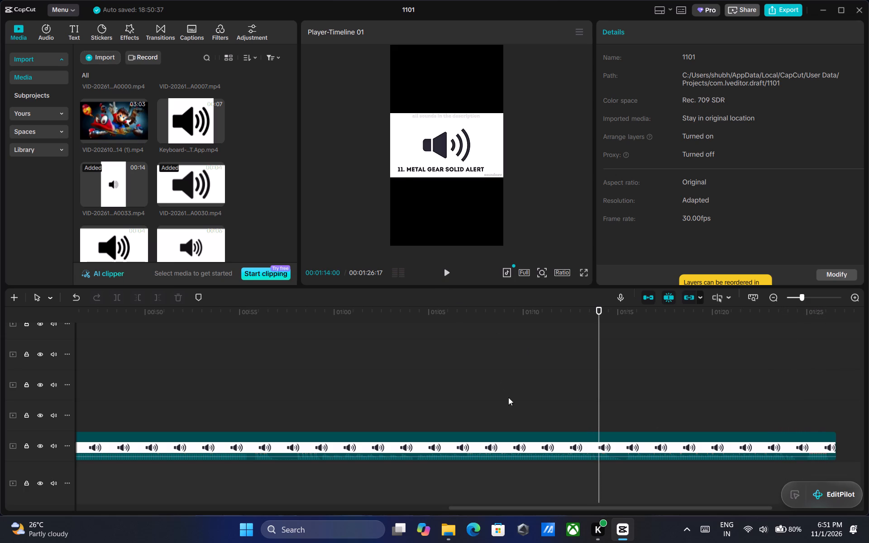
left_click(444, 267)
left_click(445, 267)
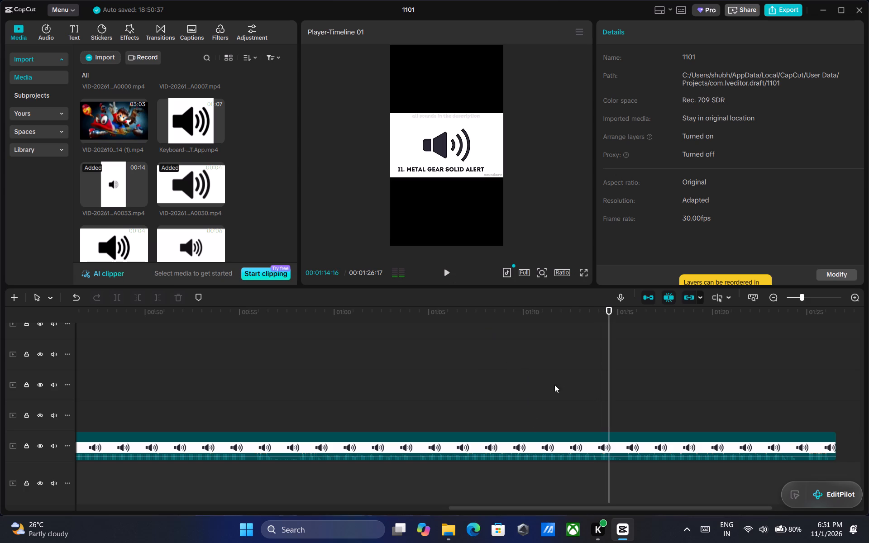
left_click(597, 381)
left_click(599, 443)
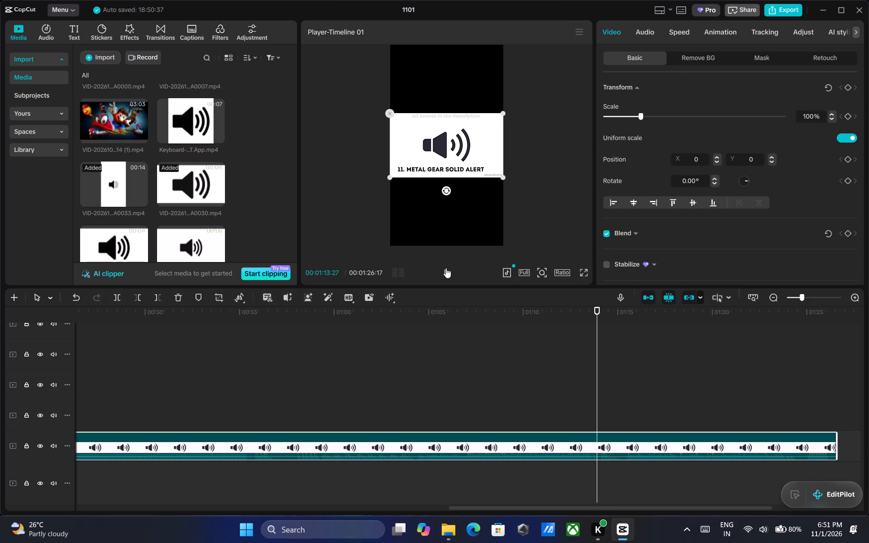
double_click(446, 268)
key("ctrl+b")
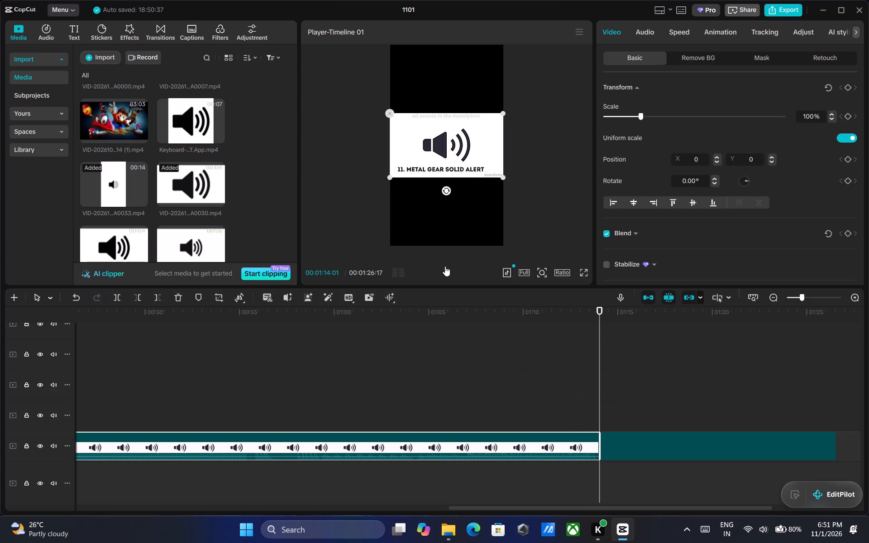
left_click(443, 269)
left_click(443, 270)
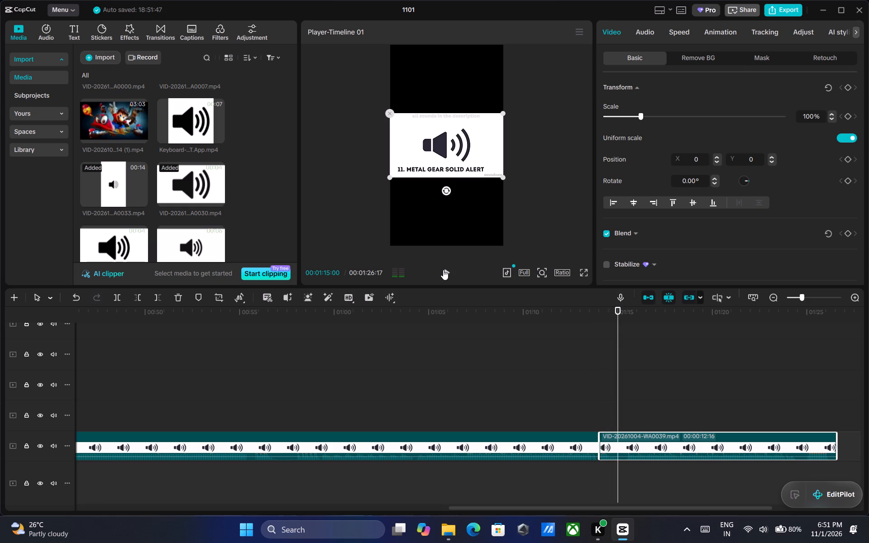
double_click(443, 270)
key("ctrl+b")
Copy the isolated Metal Gear Solid alert piece to 00:00:23:14 on the second track below the gameplay video.
left_click(609, 437)
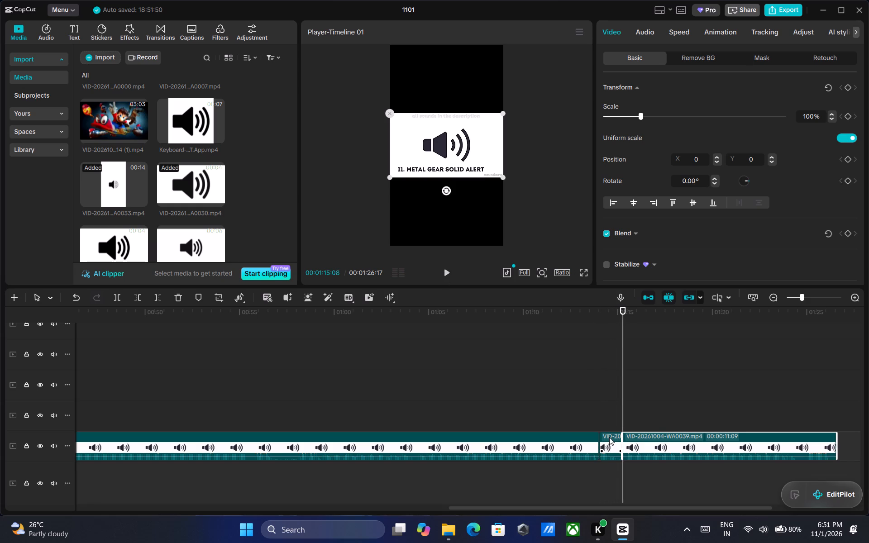
right_click(607, 438)
left_click(656, 97)
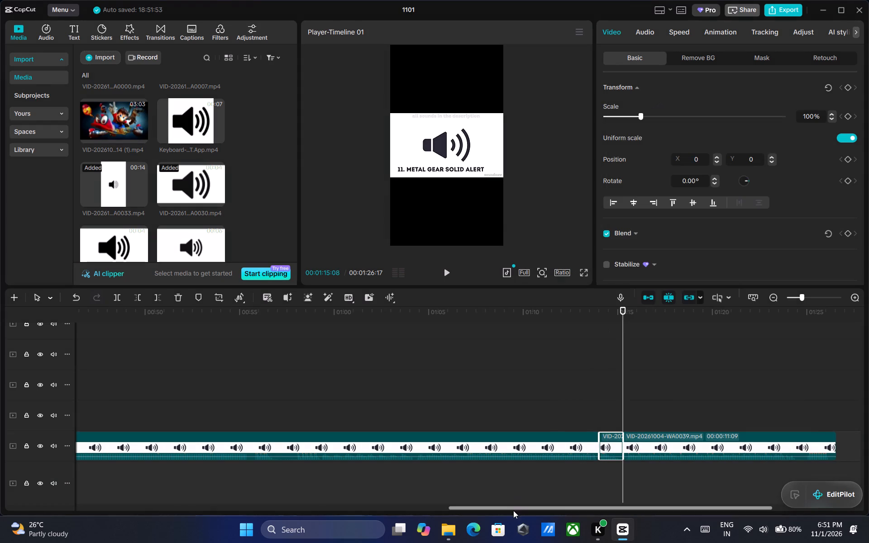
left_click_drag(513, 507, 200, 503)
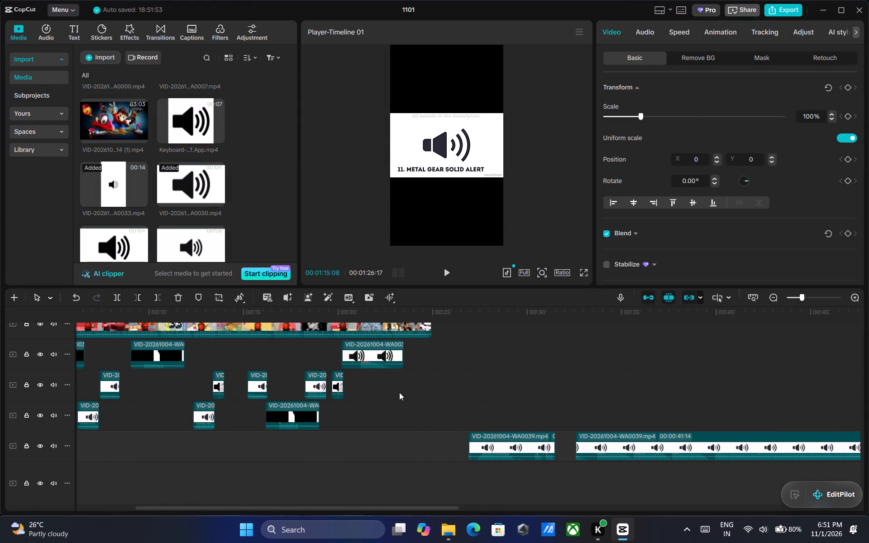
left_click(406, 390)
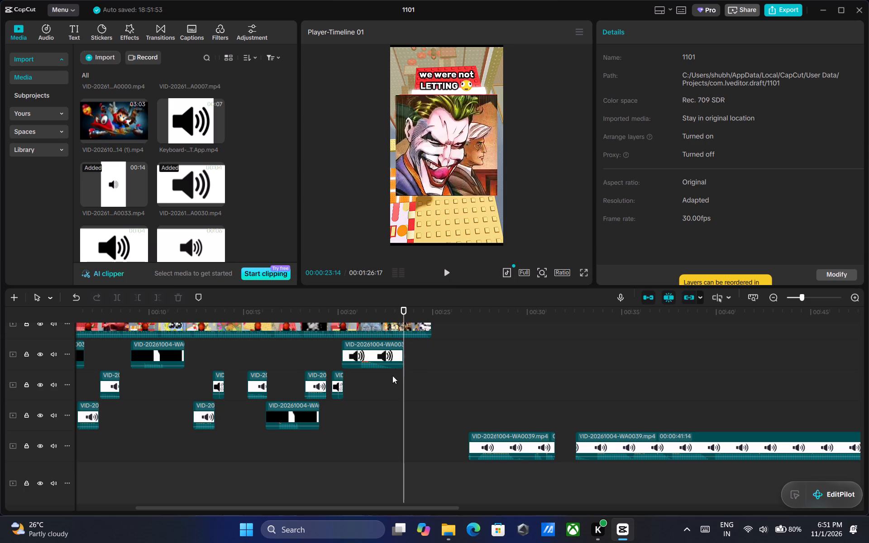
right_click(405, 380)
left_click(438, 429)
scroll(422, 386, "up", 2)
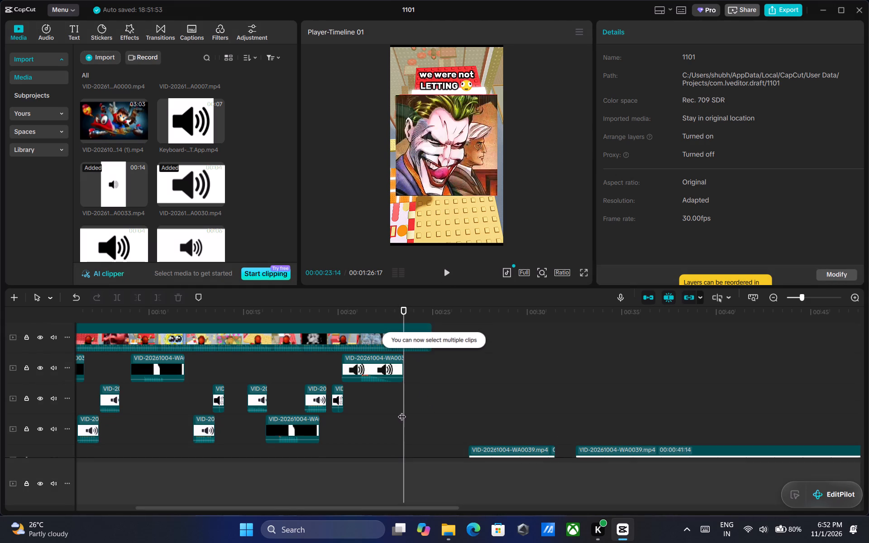
left_click(401, 408)
right_click(404, 407)
left_click(427, 468)
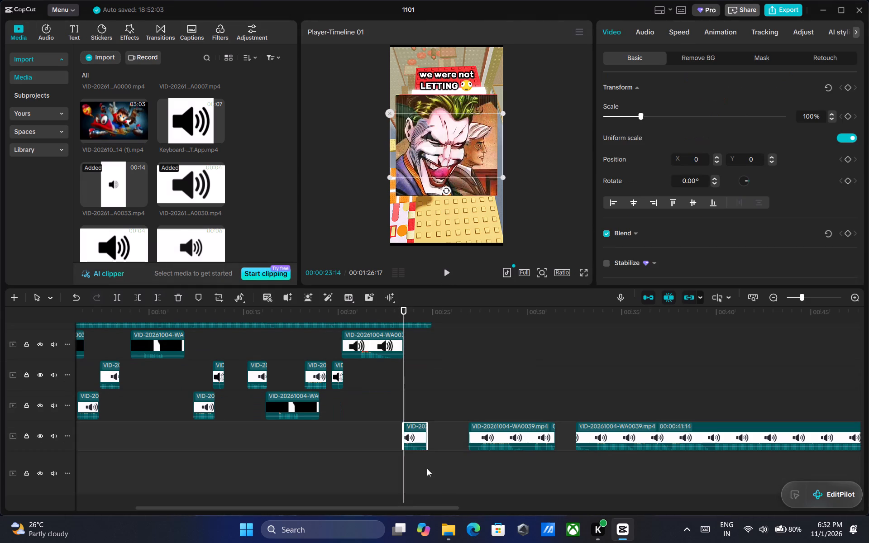
left_click_drag(414, 431, 410, 370)
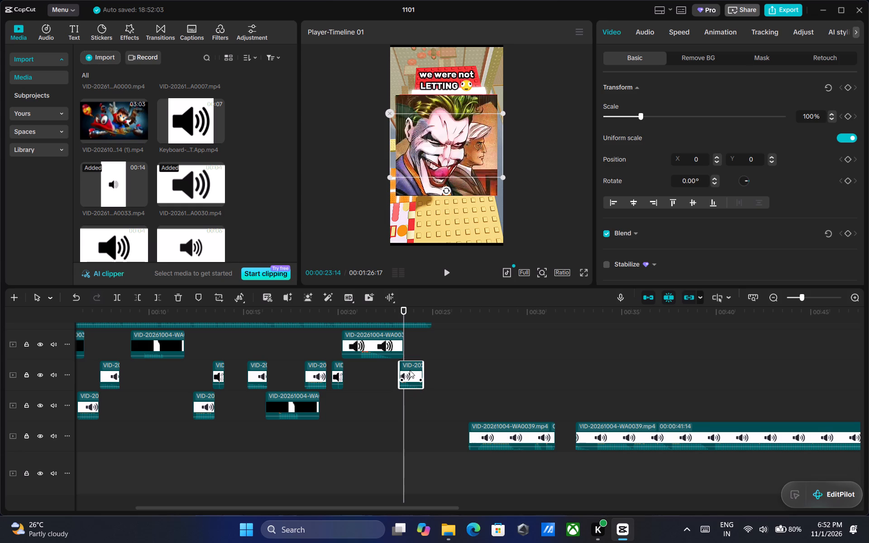
left_click_drag(410, 370, 411, 369)
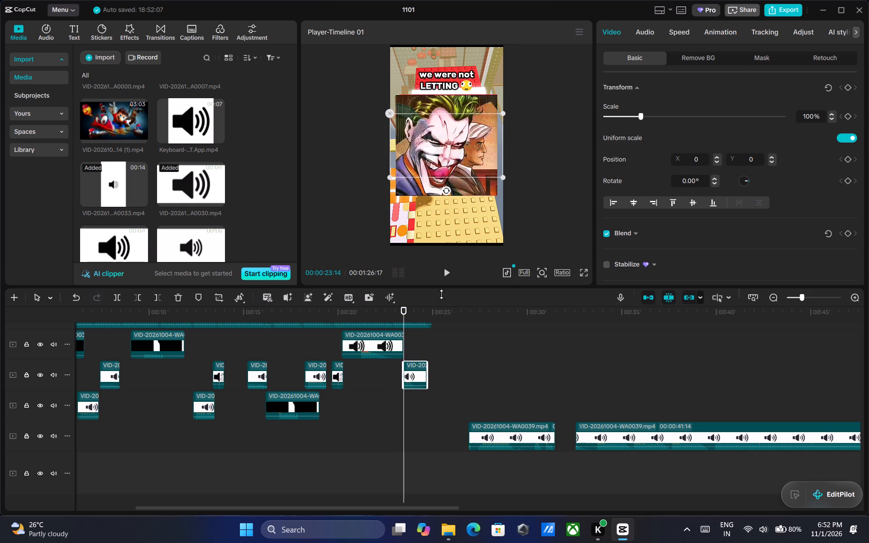
Play the Metal Gear Solid alert piece from 00:00:23:14 against the gameplay, and delete it from the second track below the gameplay video.
left_click(447, 274)
triple_click(447, 274)
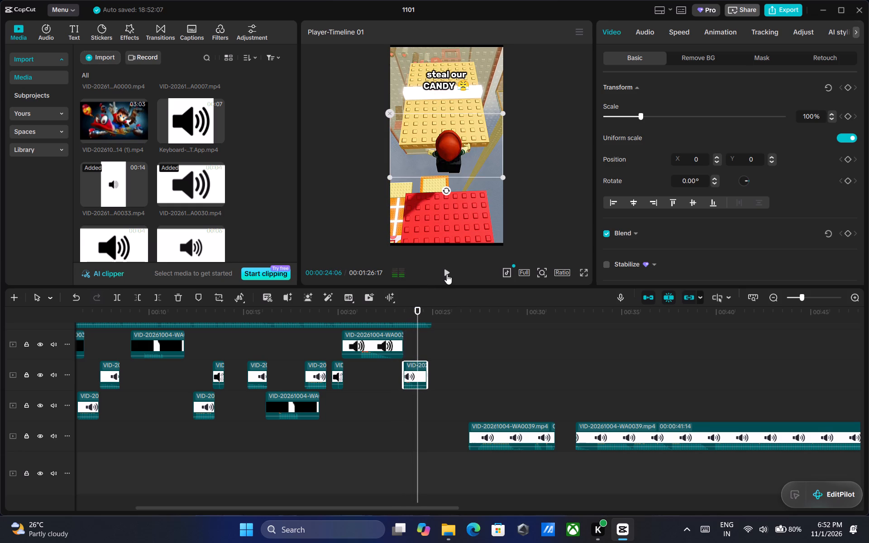
left_click(419, 366)
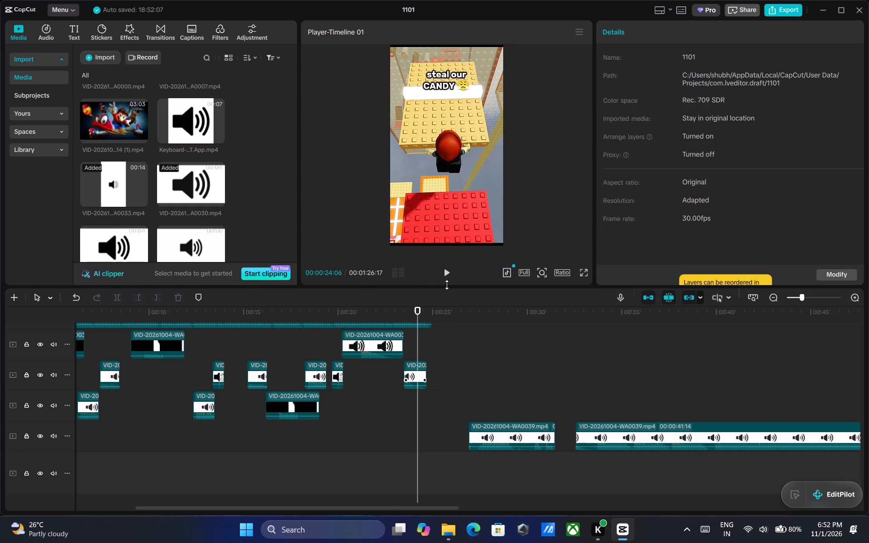
left_click(447, 276)
left_click(447, 276)
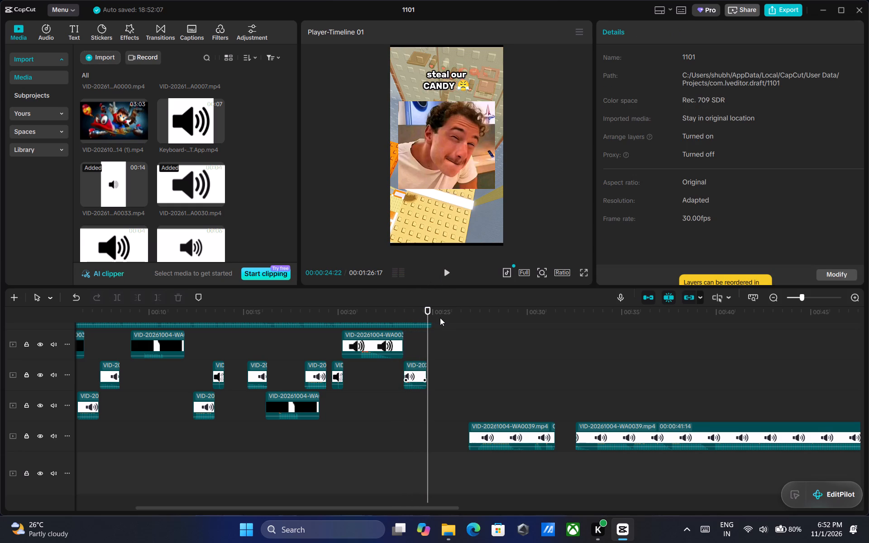
scroll(453, 357, "up", 6, "ctrl")
scroll(453, 357, "down", 1, "ctrl")
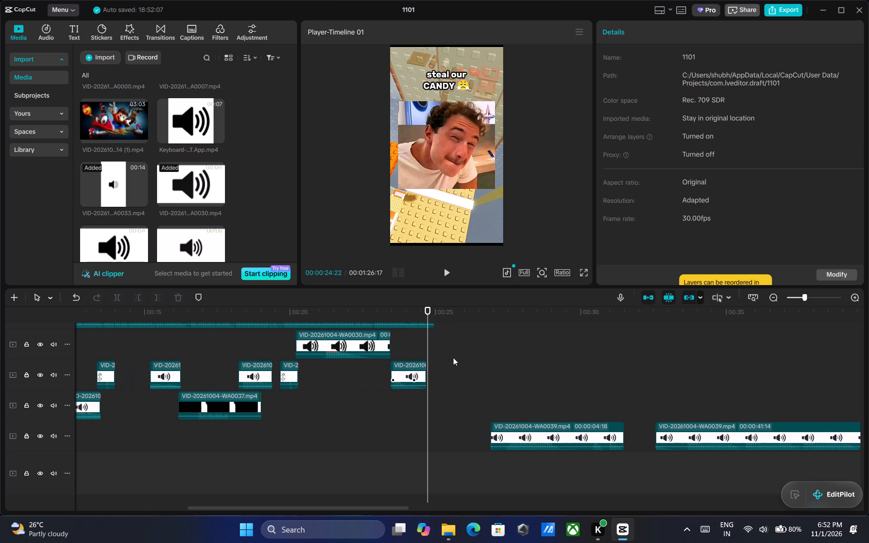
scroll(455, 361, "up", 3)
left_click_drag(427, 316, 423, 316)
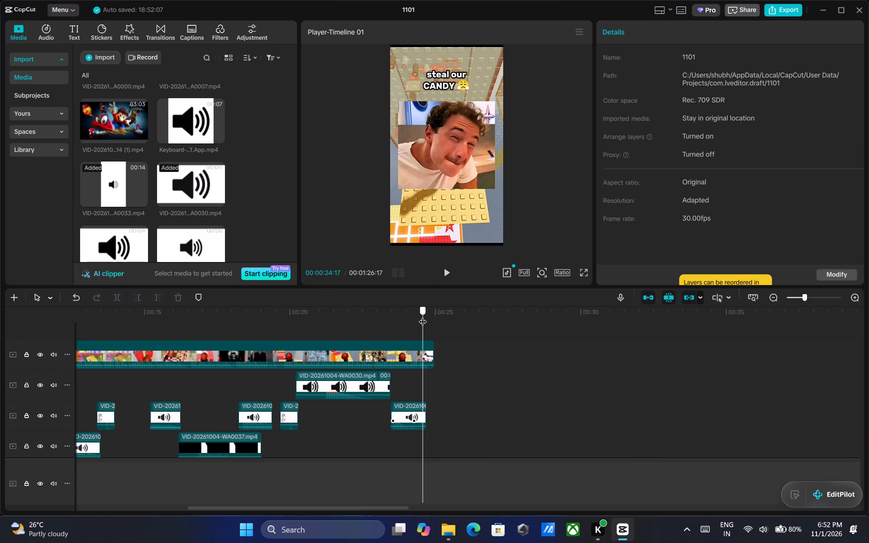
left_click_drag(423, 316, 421, 316)
left_click(414, 411)
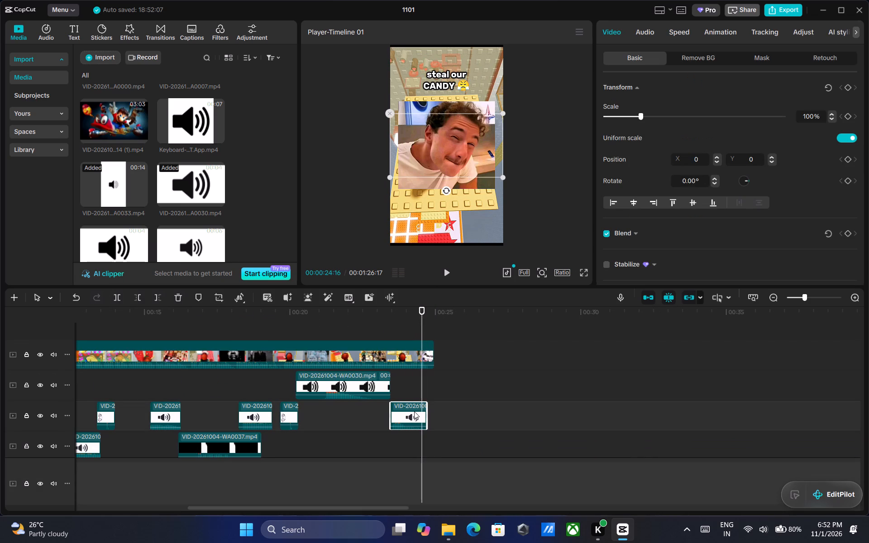
key("Delete")
Add the WA0035 sound clip to the second track below the gameplay video, starting just before 00:00:23:14.
scroll(147, 239, "down", 1)
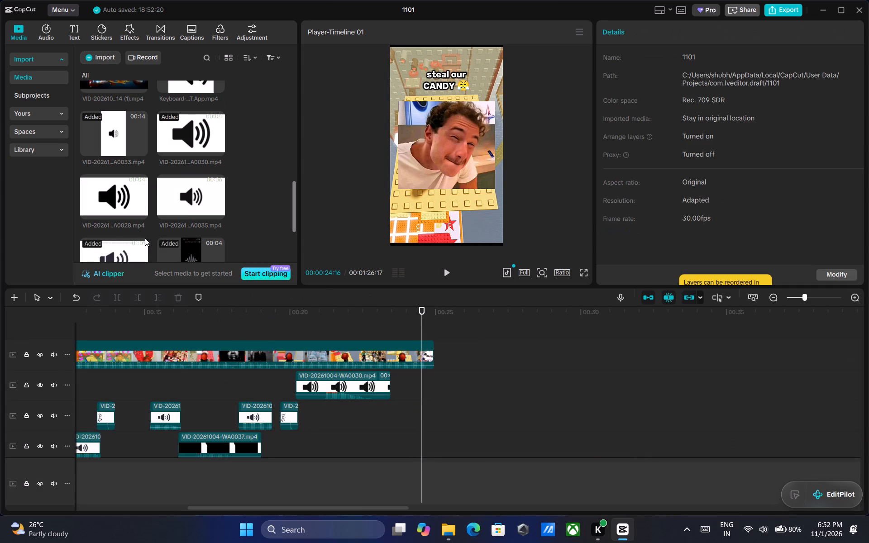
left_click(189, 177)
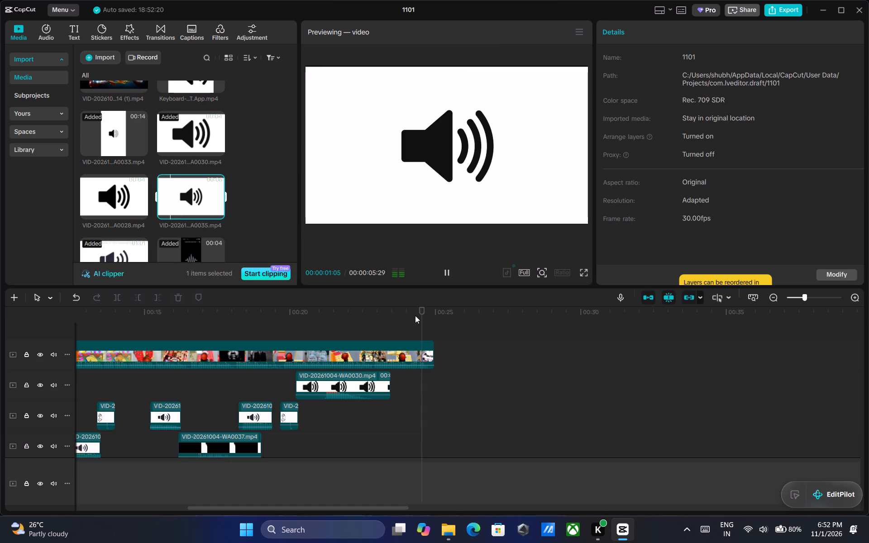
left_click_drag(164, 191, 415, 412)
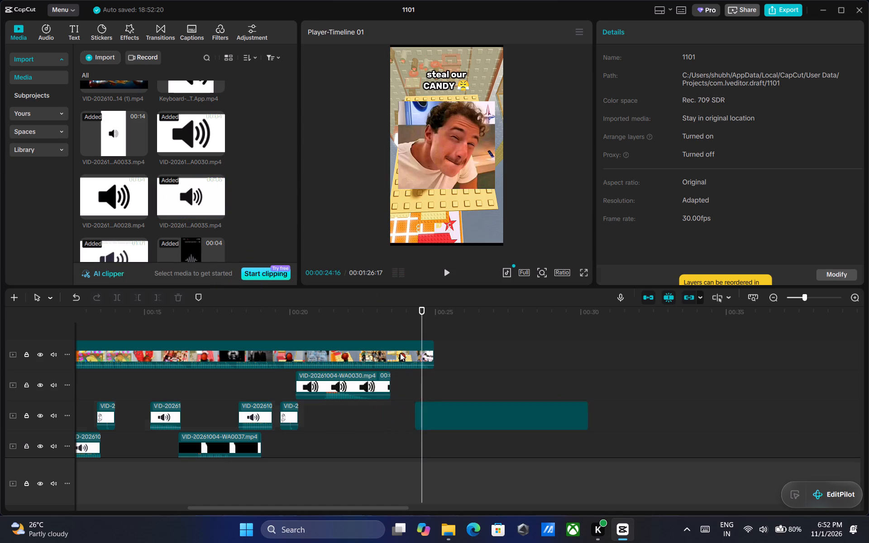
left_click_drag(424, 314, 402, 314)
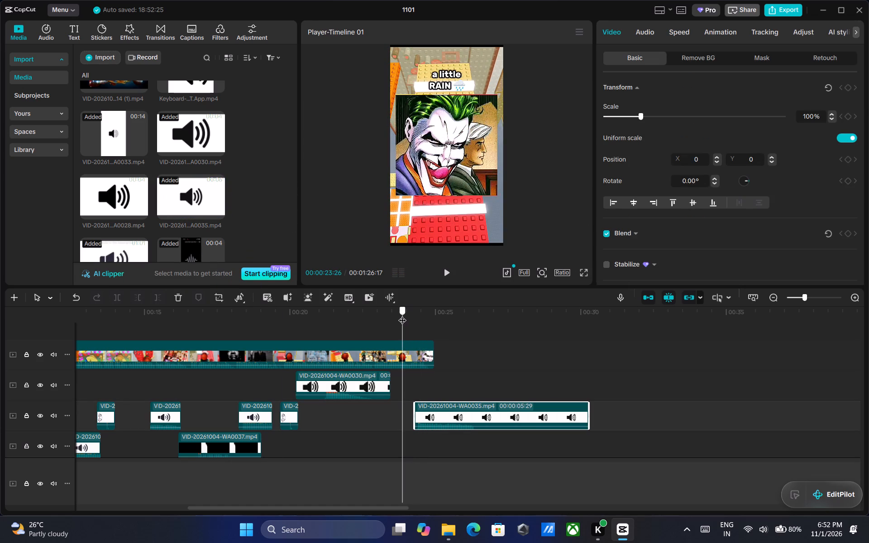
left_click_drag(402, 314, 389, 318)
left_click_drag(438, 415, 414, 413)
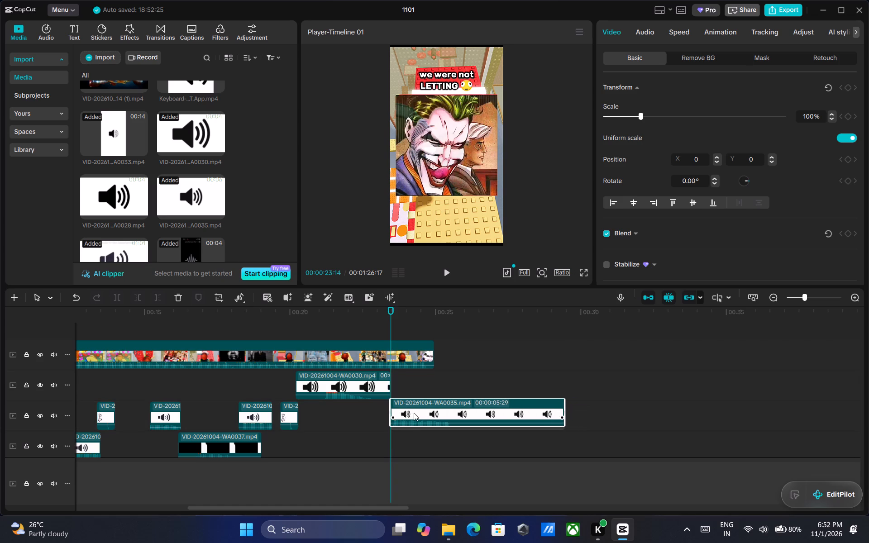
left_click_drag(414, 413, 410, 416)
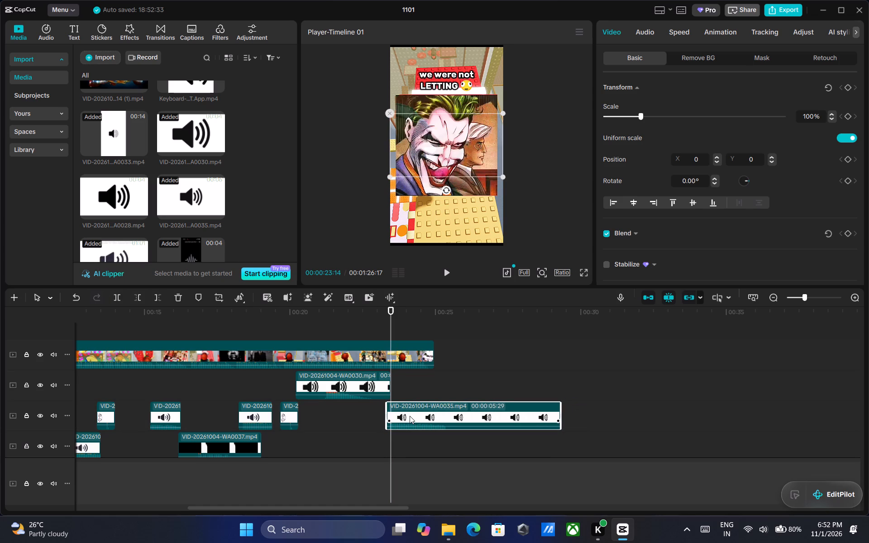
Set the WA0035 clip's volume to -7.5 dB.
left_click(649, 30)
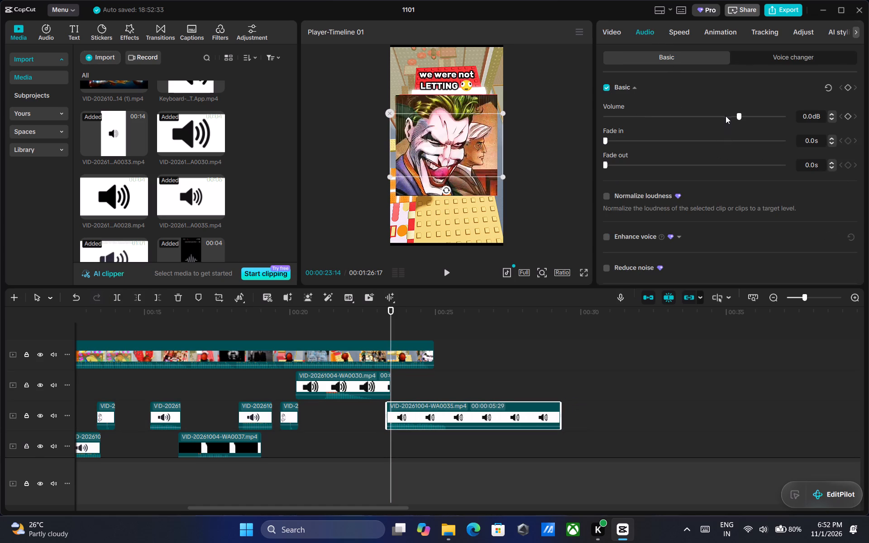
left_click(726, 115)
left_click(723, 115)
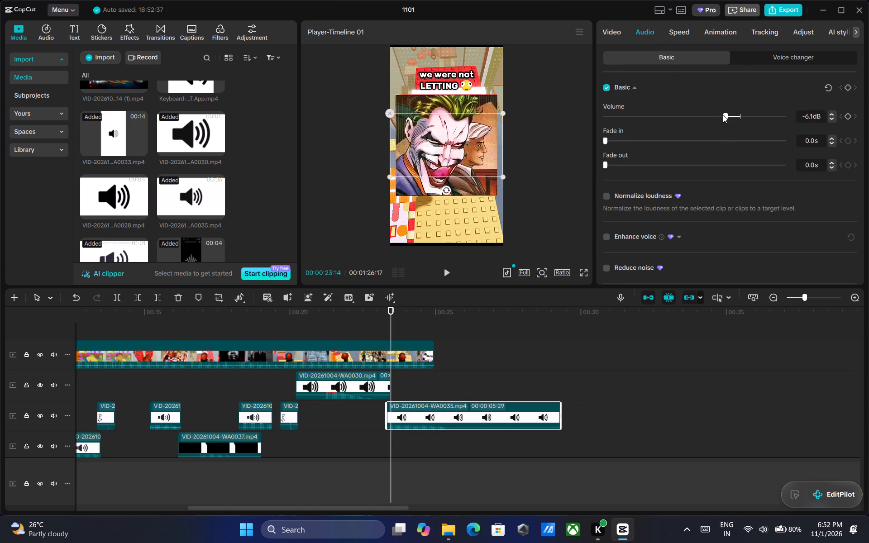
left_click(720, 115)
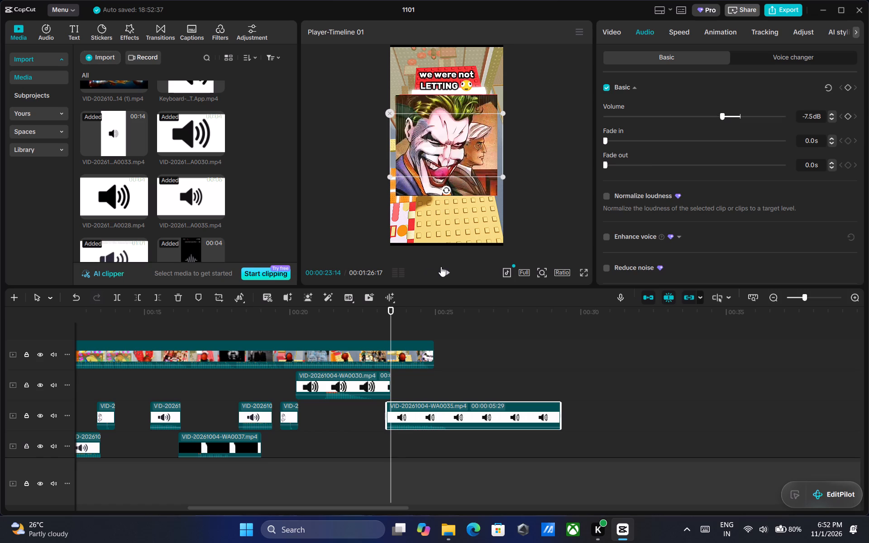
Play the WA0035 clip, split it at 00:00:24:25 and delete the part after the split.
left_click(442, 269)
left_click(445, 270)
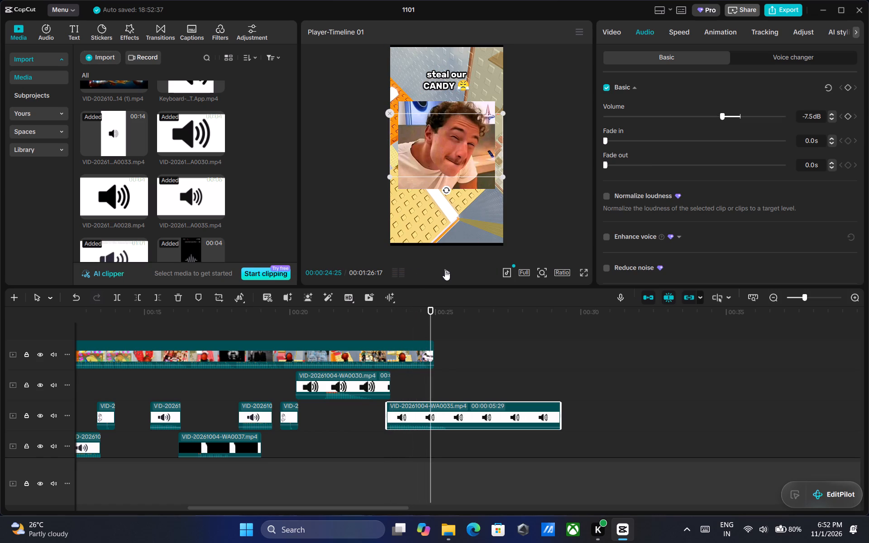
key("ctrl+b")
key("Delete")
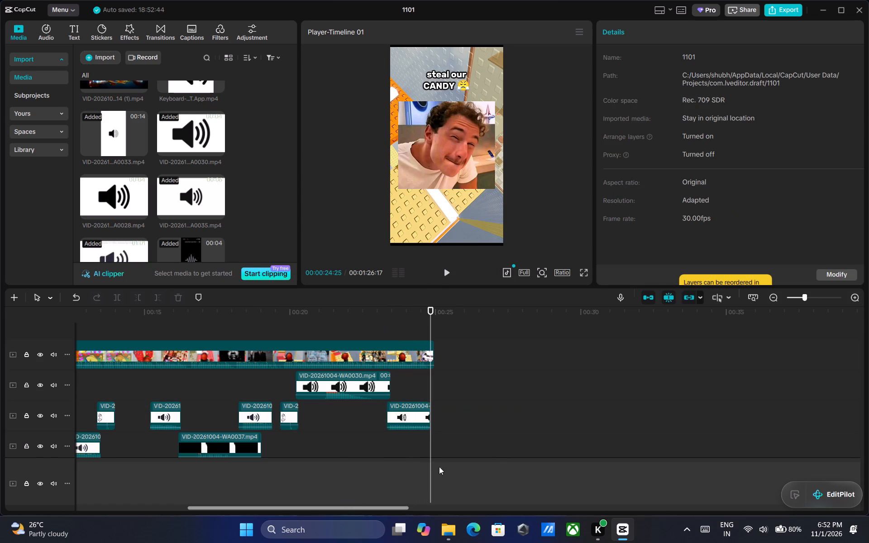
Delete the leftover WA0039 compilation pieces beyond the gameplay video: the closing piece, the isolated alert piece and the long 00:00:41:14 piece.
scroll(561, 392, "down", 9, "ctrl")
left_click_drag(378, 508, 482, 503)
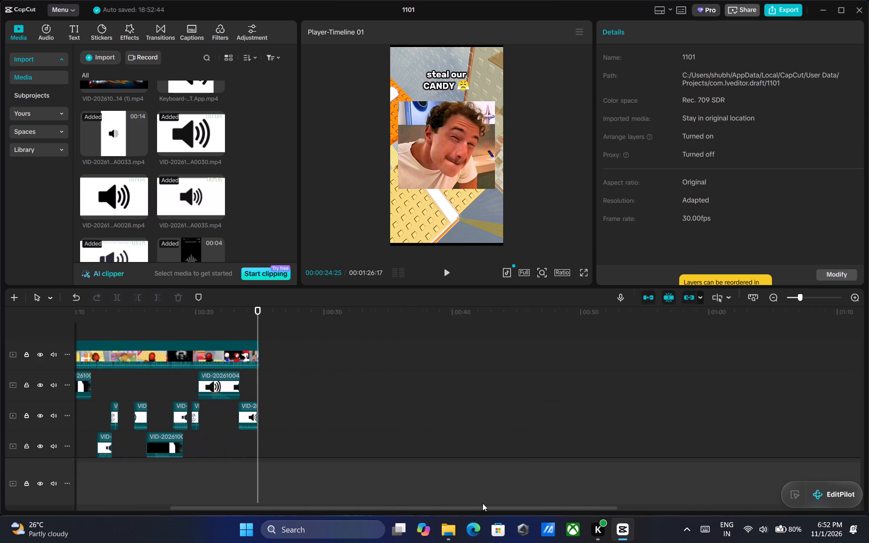
left_click_drag(482, 503, 759, 502)
left_click_drag(651, 511, 709, 513)
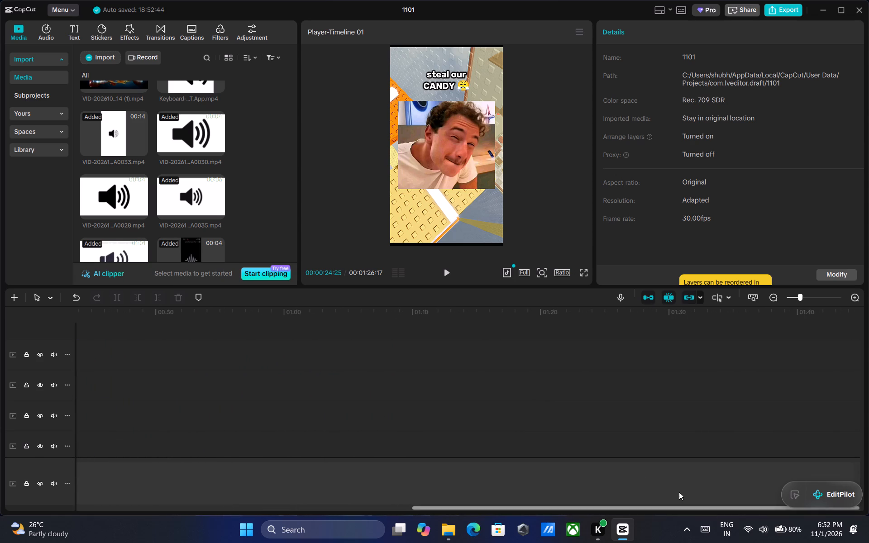
scroll(613, 421, "up", 9)
scroll(612, 411, "down", 12)
left_click(556, 417)
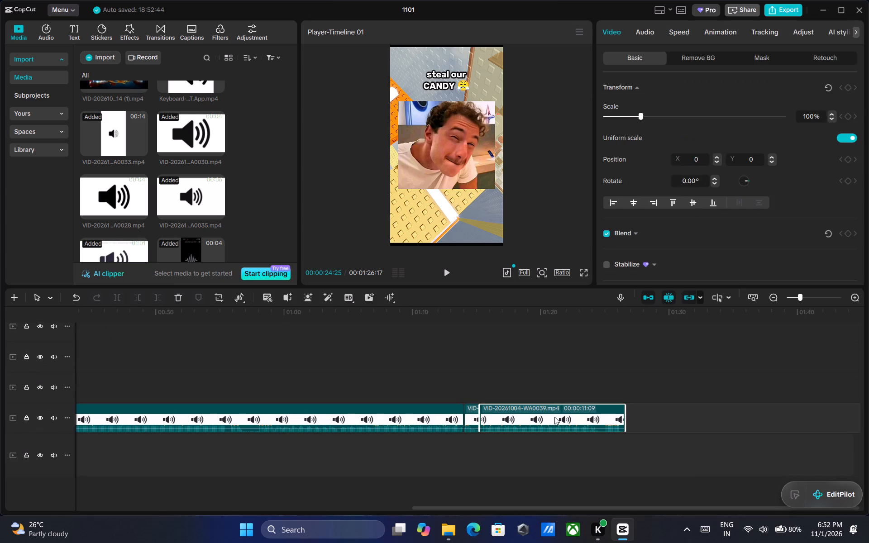
key("Delete")
left_click(474, 415)
key("Delete")
left_click(615, 412)
key("Delete")
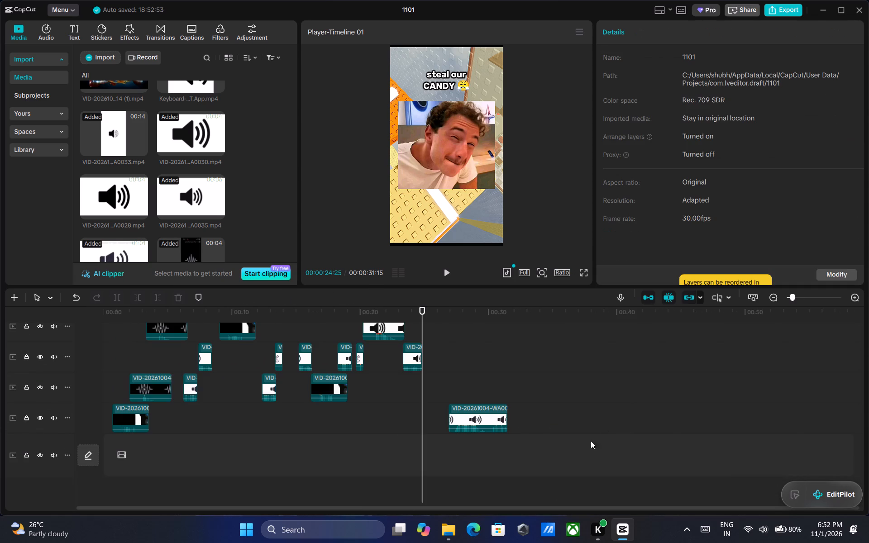
Add the WA0010 "Fallen Down" music clip at the start of the empty main track beneath the sound effects.
left_click_drag(547, 509, 534, 506)
scroll(591, 395, "up", 4)
scroll(593, 395, "down", 2)
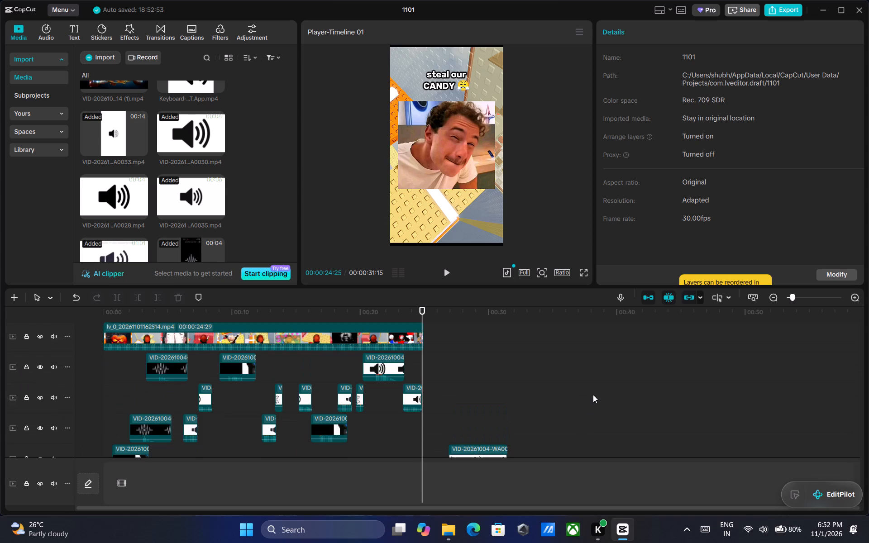
scroll(219, 208, "up", 3)
left_click(123, 157)
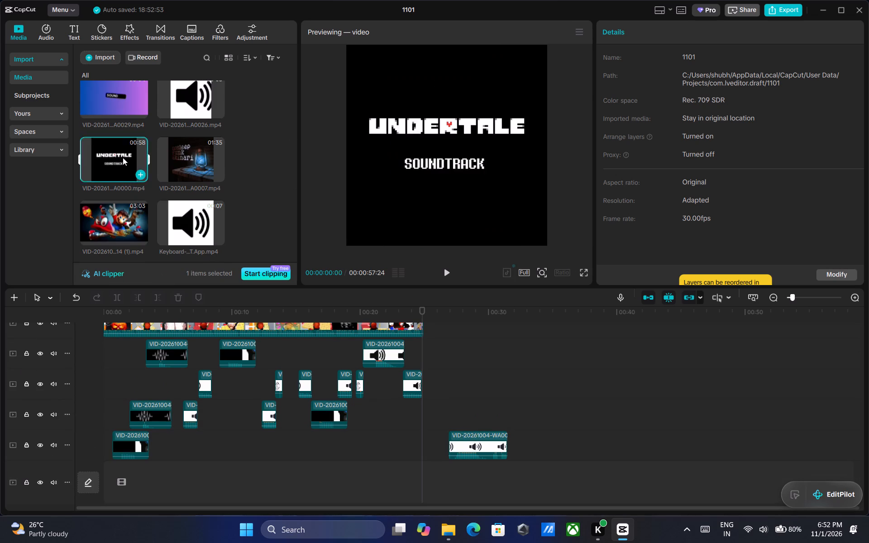
scroll(123, 157, "up", 5)
left_click(128, 165)
left_click_drag(116, 170, 140, 258)
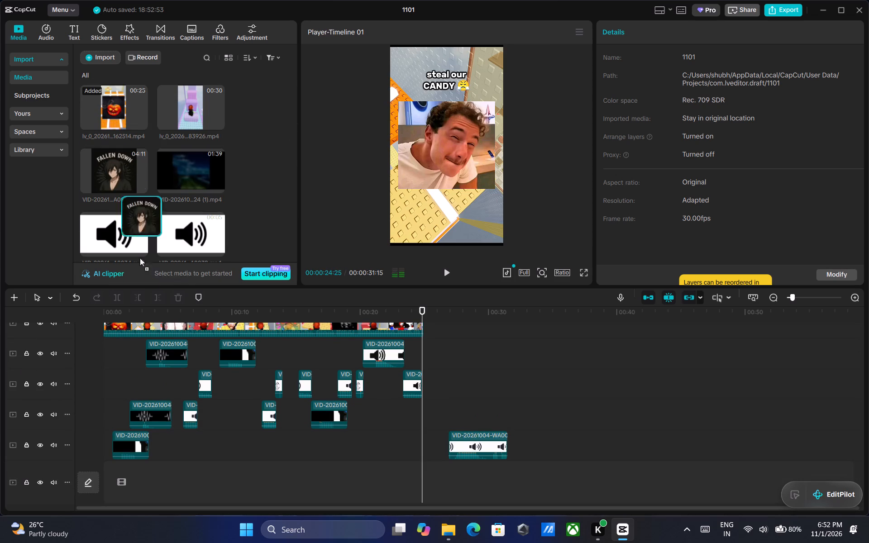
left_click_drag(140, 258, 91, 484)
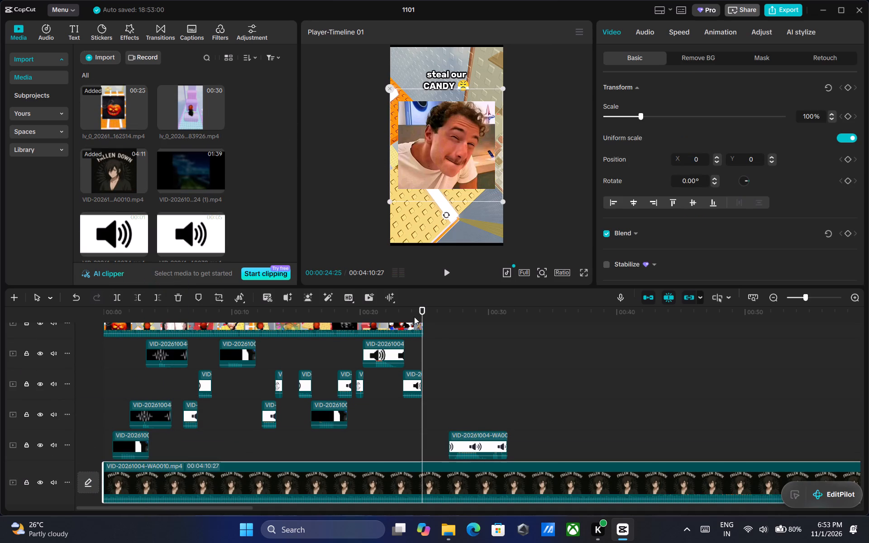
Delete the remaining WA0039 piece located at about 00:00:27, beyond the end of the gameplay video.
scroll(481, 371, "up", 4)
scroll(481, 371, "down", 2)
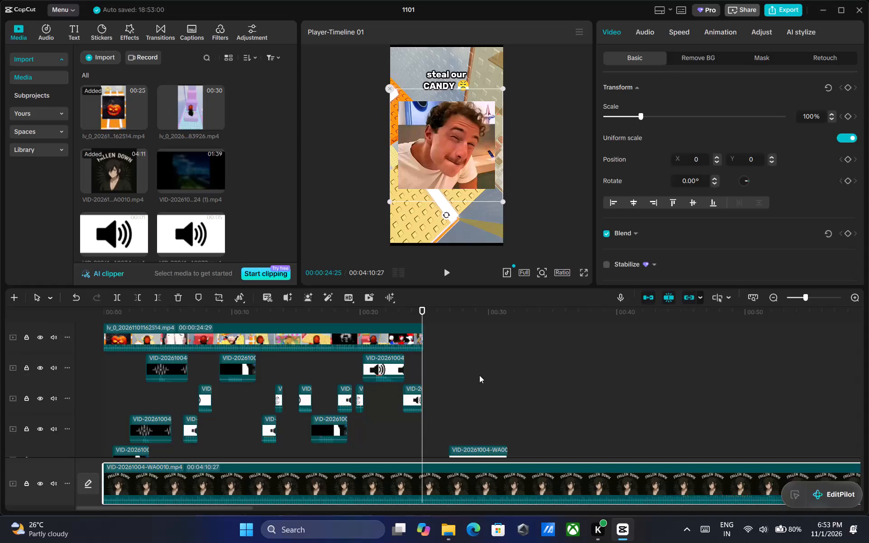
scroll(478, 381, "down", 2)
left_click(480, 426)
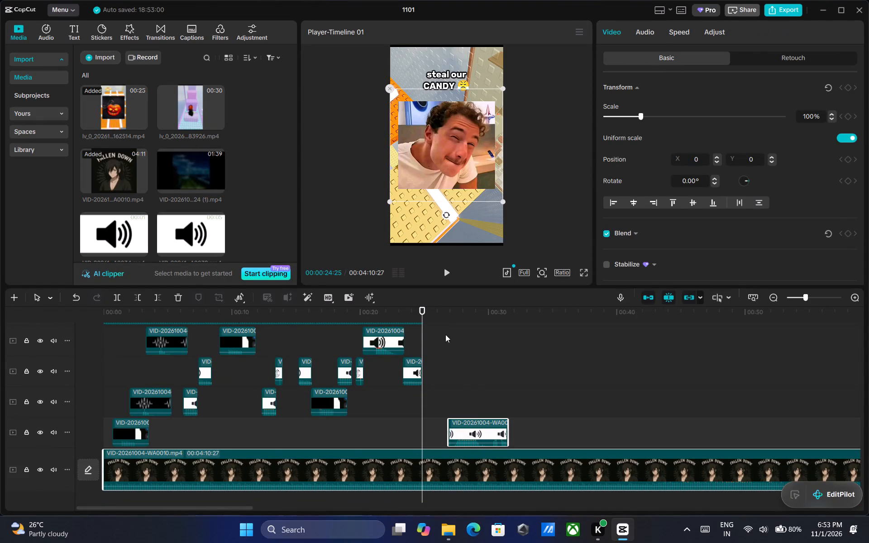
left_click_drag(423, 312, 454, 323)
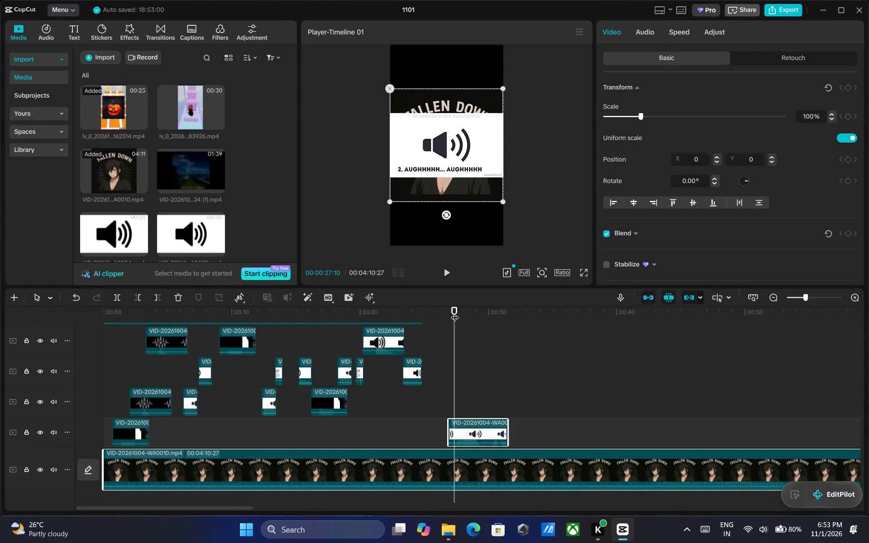
left_click(479, 435)
left_click(479, 431)
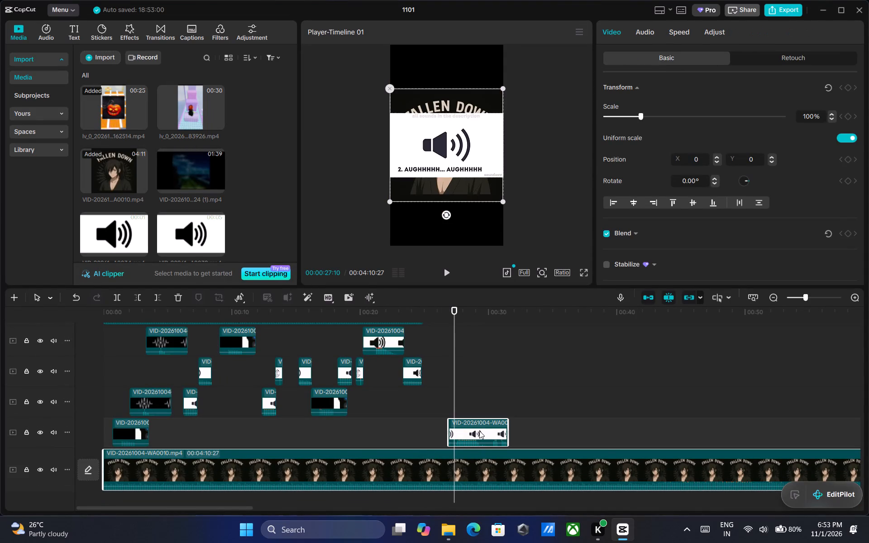
left_click(479, 431)
key("Delete")
Lower the WA0010 "Fallen Down" music clip's volume to -6.5 dB, playing the timeline from the start to judge the balance.
left_click(468, 460)
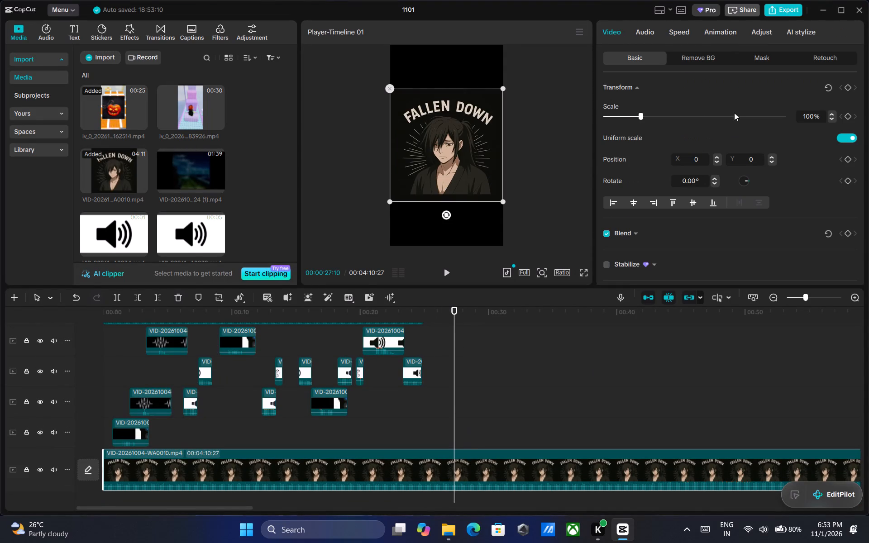
left_click(654, 33)
left_click(725, 113)
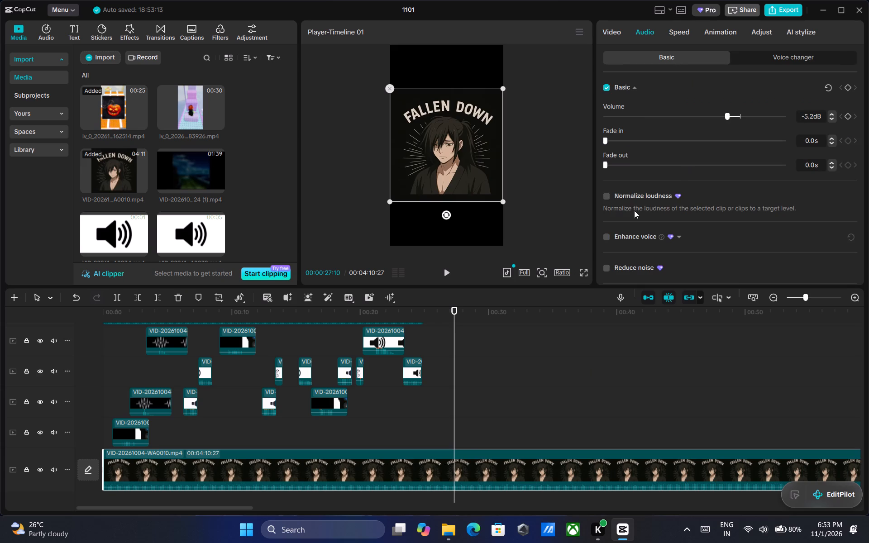
left_click_drag(455, 313, 24, 324)
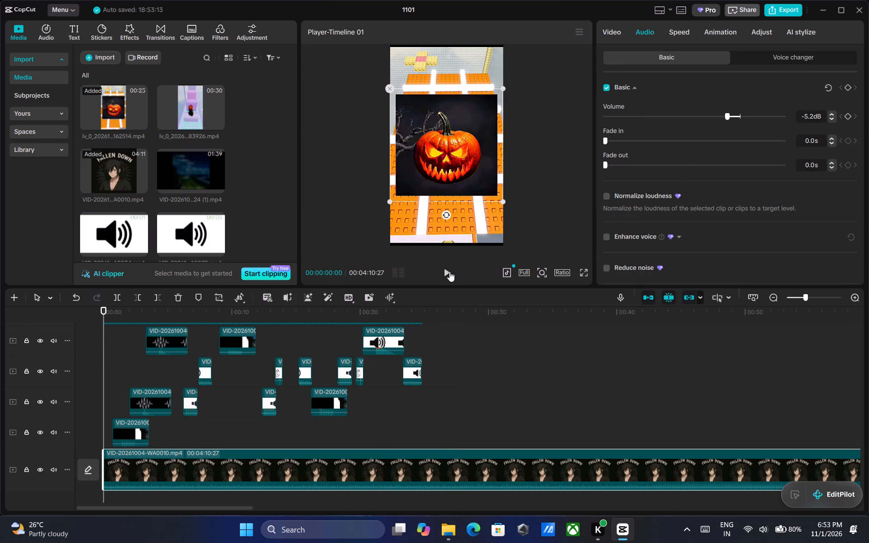
left_click(446, 271)
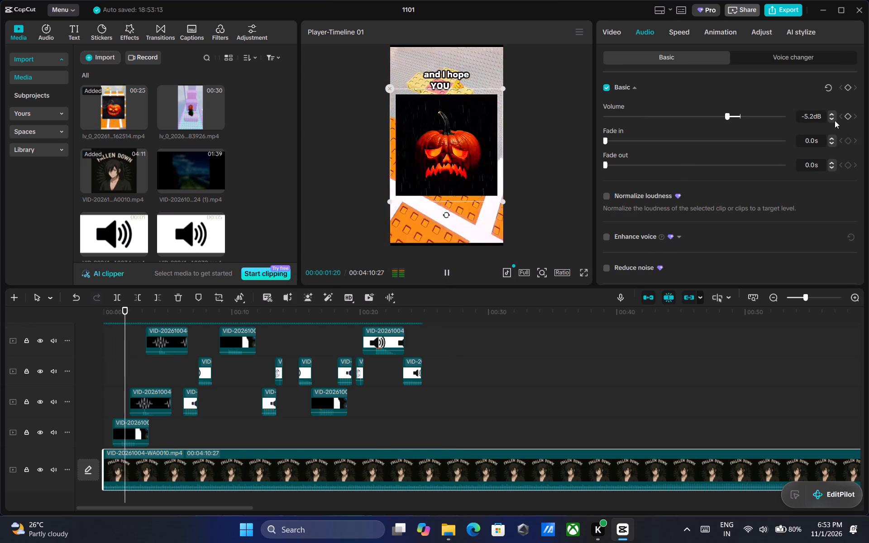
triple_click(833, 119)
triple_click(833, 119)
left_click(833, 119)
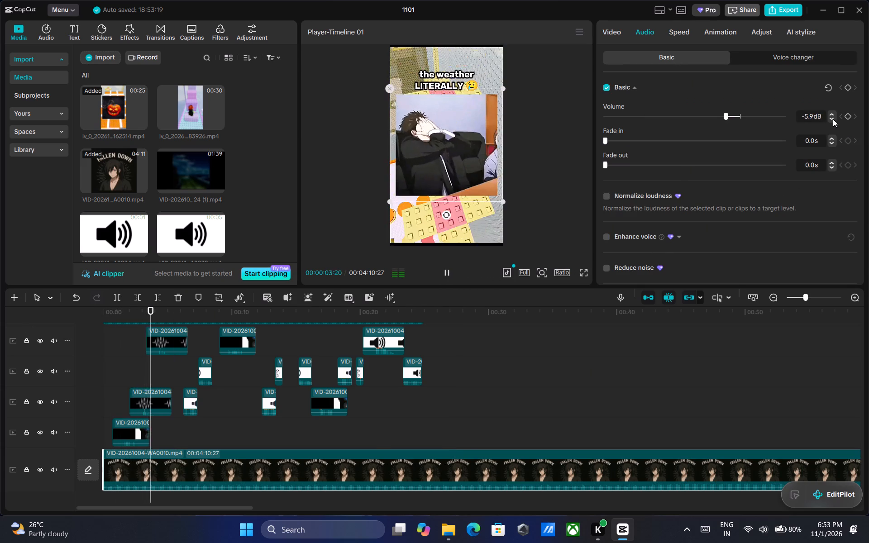
left_click(833, 119)
triple_click(833, 119)
triple_click(833, 119)
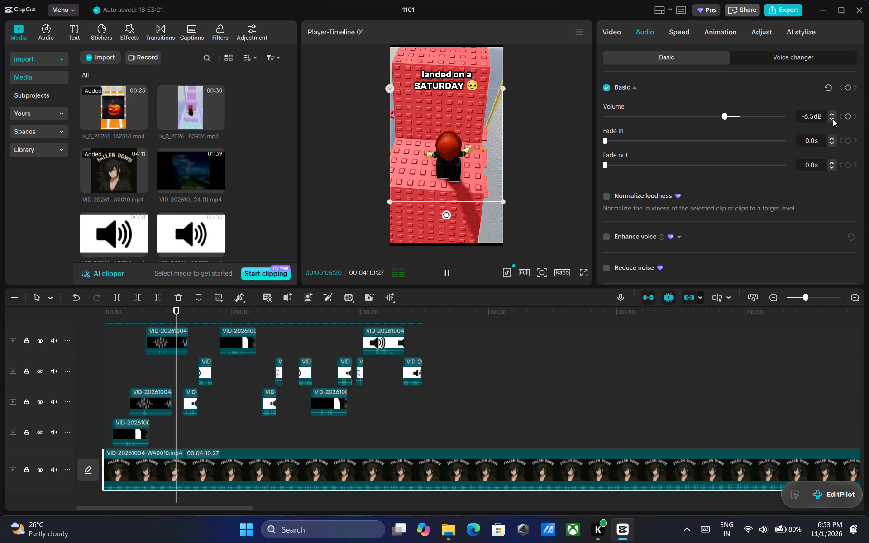
left_click(833, 119)
left_click(833, 119)
left_click(833, 112)
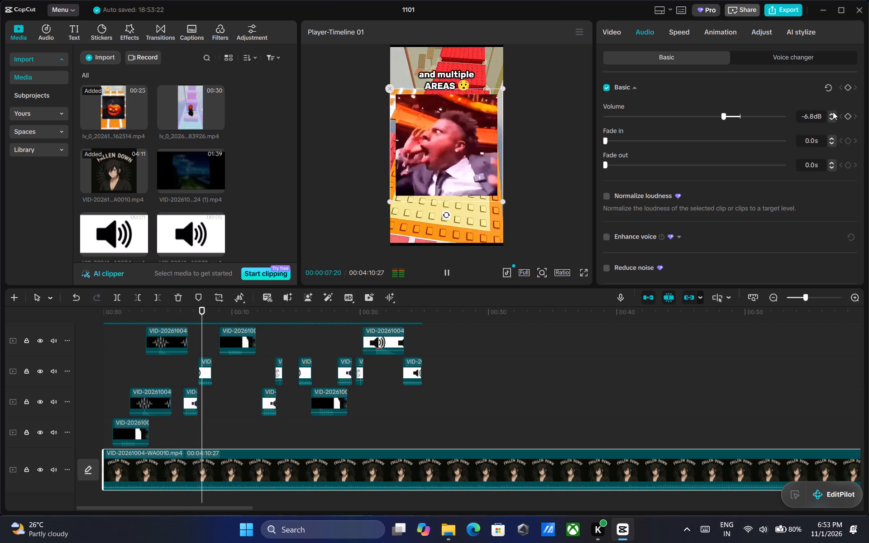
double_click(833, 112)
left_click(831, 114)
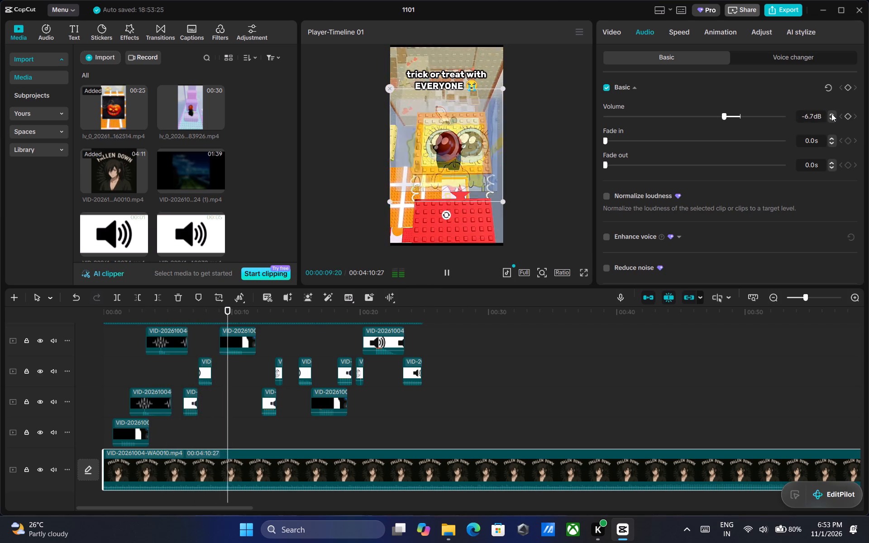
left_click(831, 114)
left_click(831, 114)
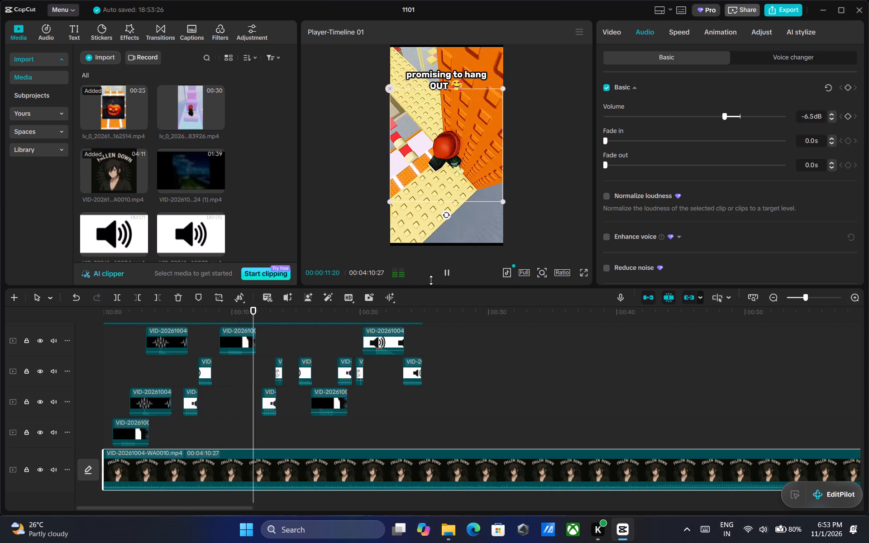
left_click(447, 274)
Split the WA0010 music clip at 00:00:24:25, where the gameplay video ends, and delete the part after the split.
left_click_drag(257, 308, 412, 307)
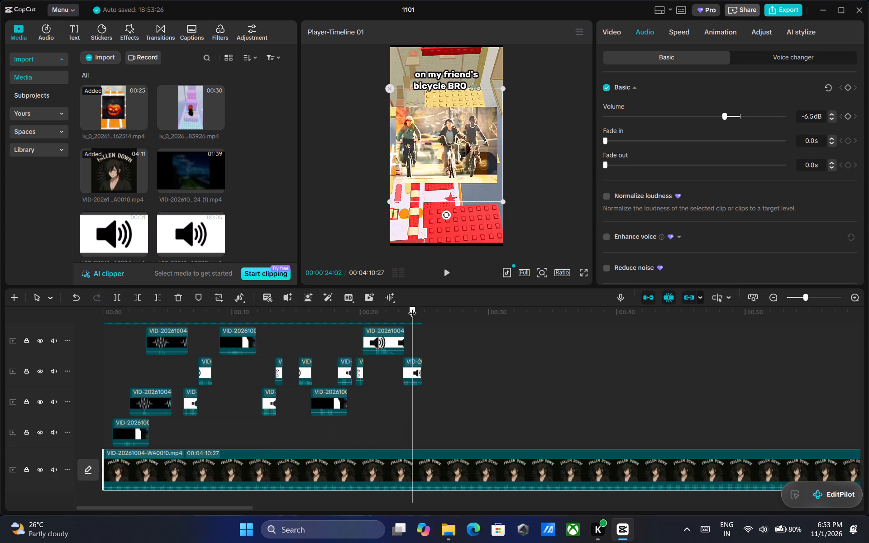
left_click_drag(412, 307, 420, 307)
left_click(431, 454)
left_click(434, 455)
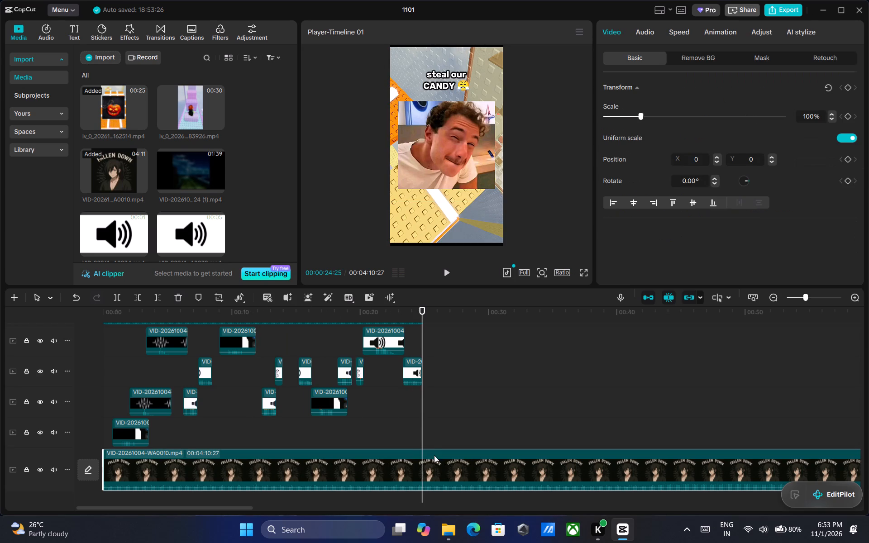
key("ctrl+b")
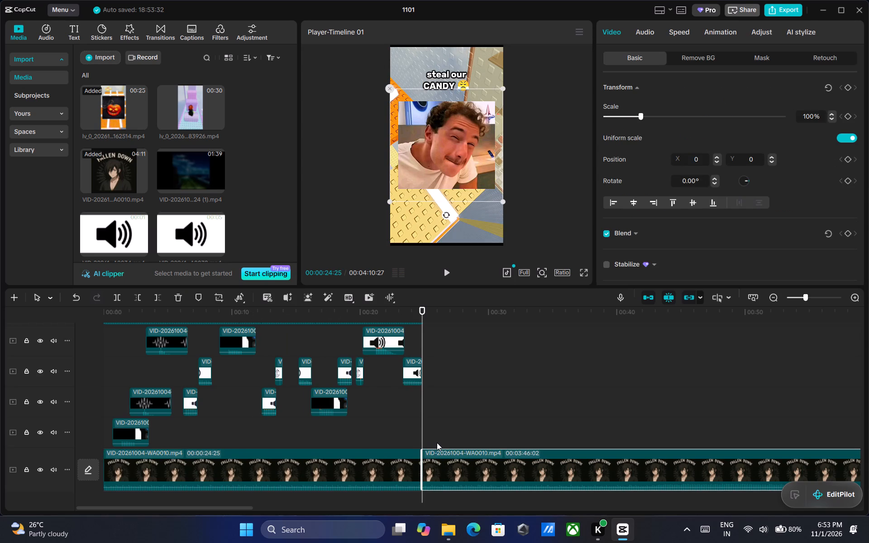
key("Delete")
Export the project as 1101 in mp4 format at 1080P with the frame rate set to 60fps, without sharing it.
left_click(775, 8)
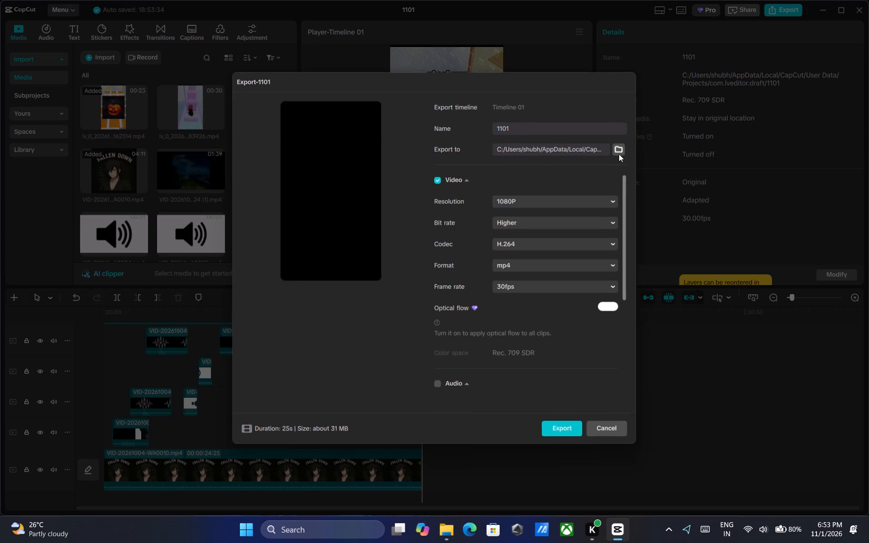
left_click(544, 288)
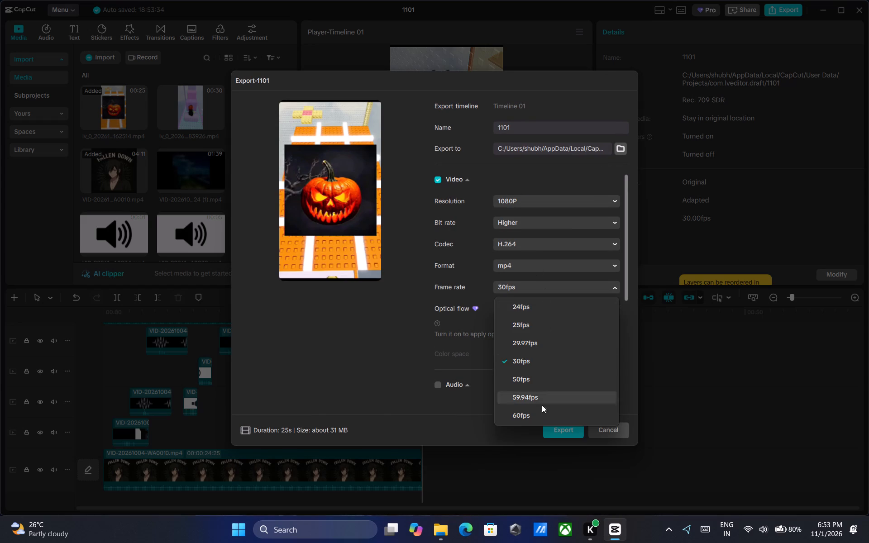
left_click(540, 419)
left_click(554, 430)
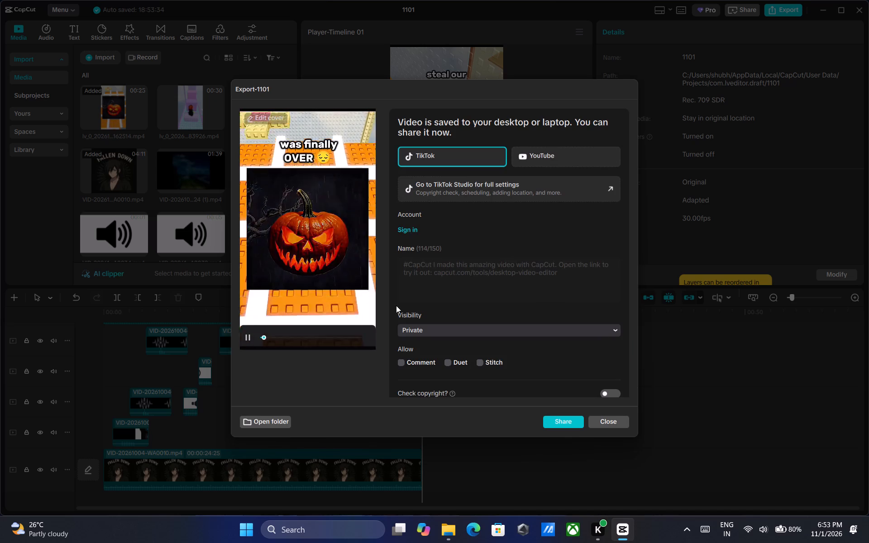
left_click(611, 424)
In File Explorer, open the CapCut Videos folder and send the exported 1101 video to the phone.
left_click(436, 542)
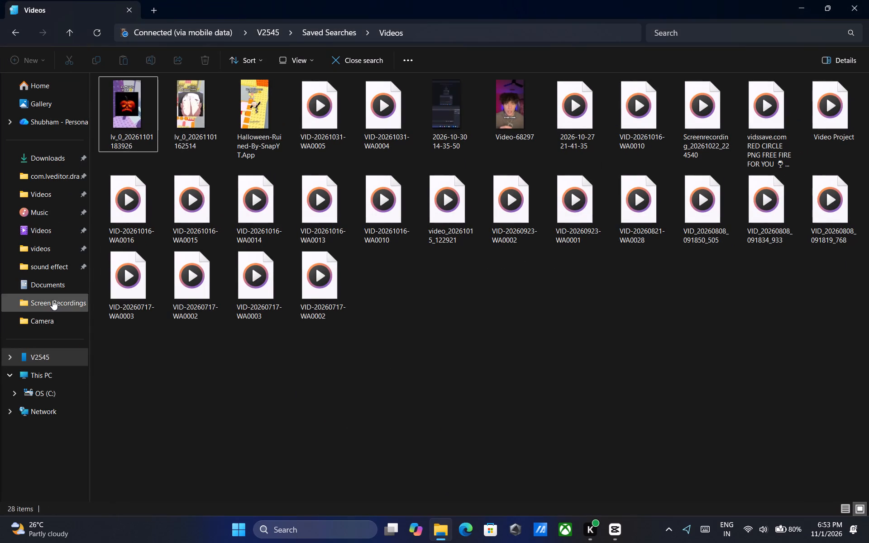
left_click(63, 197)
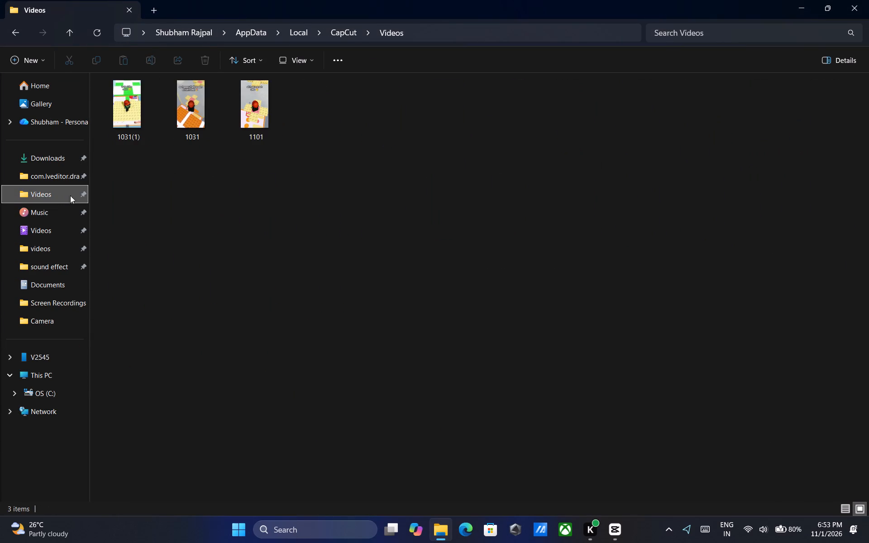
left_click(264, 124)
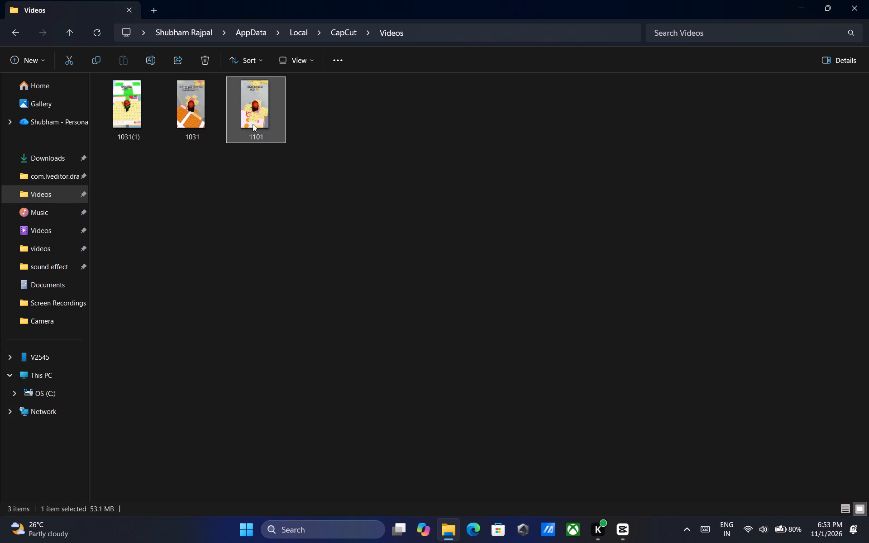
right_click(253, 124)
left_click(309, 202)
Open the exported 1101 video in Media Player for a brief check, then close the player and return to CapCut.
double_click(248, 127)
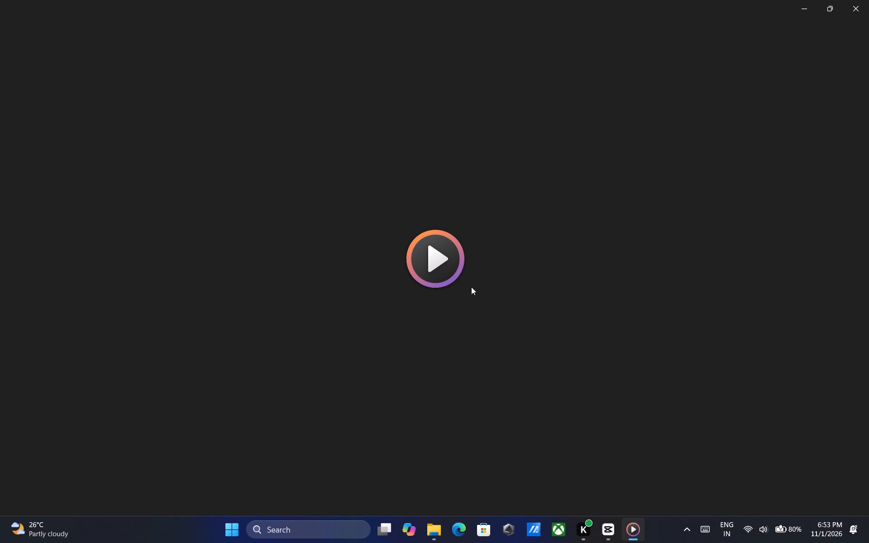
left_click(433, 498)
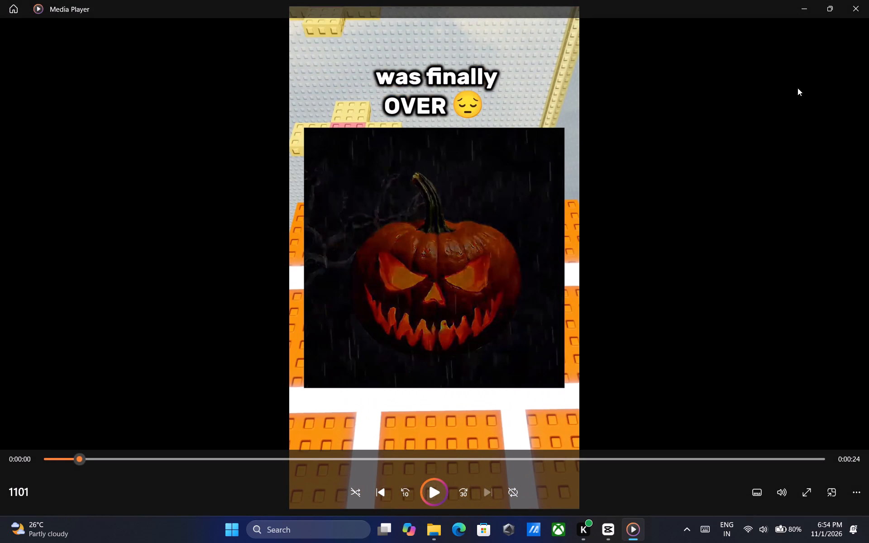
left_click(868, 0)
left_click(797, 0)
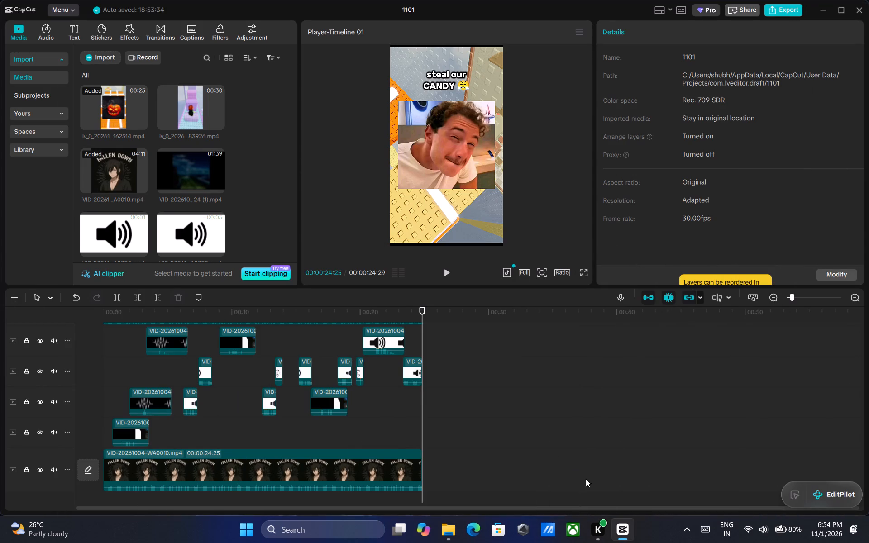
Open YouTube in Chrome with the first profile and enter "pe" in the video search.
left_click(256, 525)
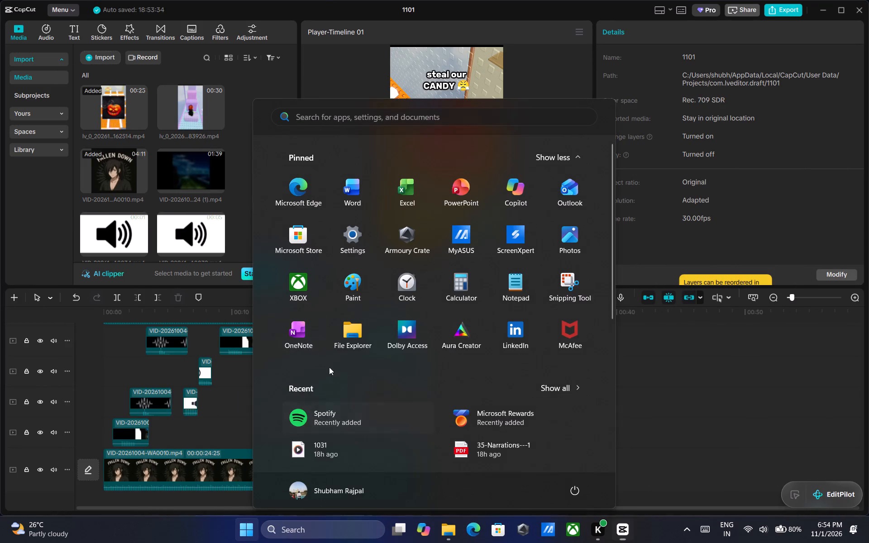
scroll(389, 261, "down", 5)
left_click(413, 324)
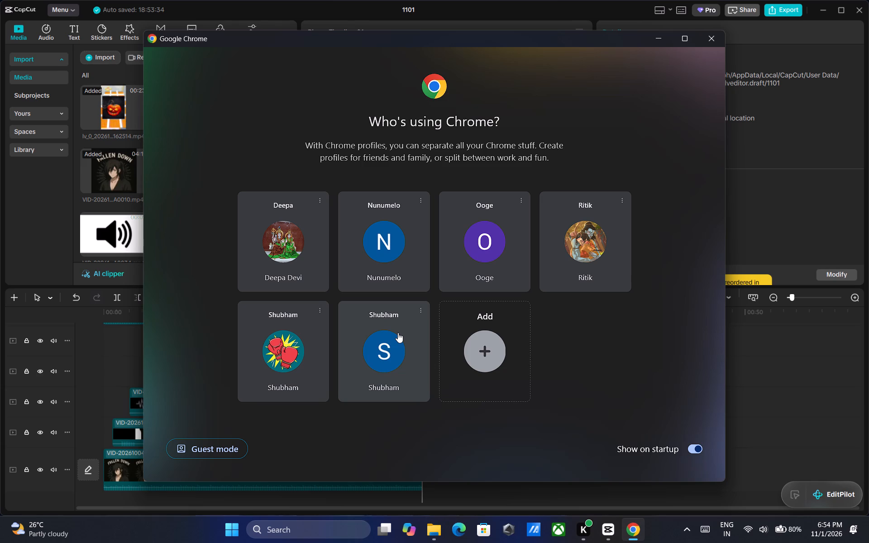
left_click(289, 233)
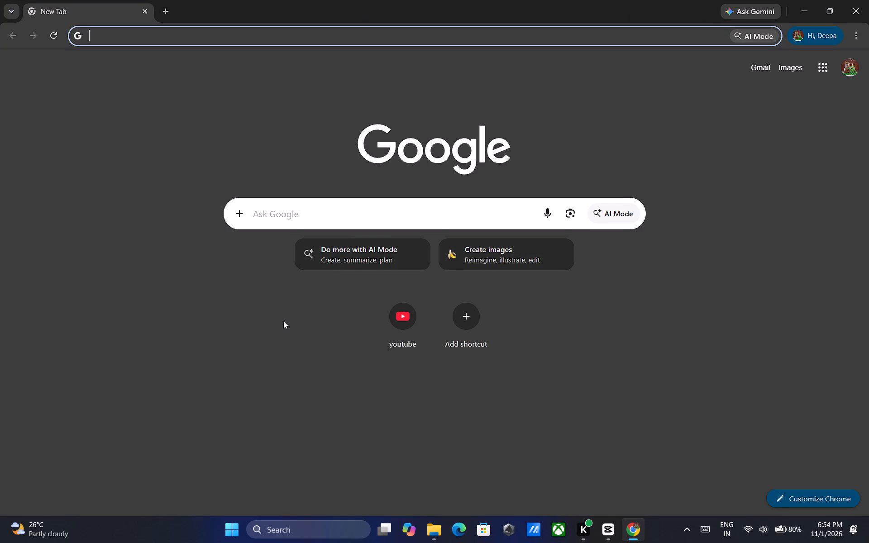
left_click(387, 326)
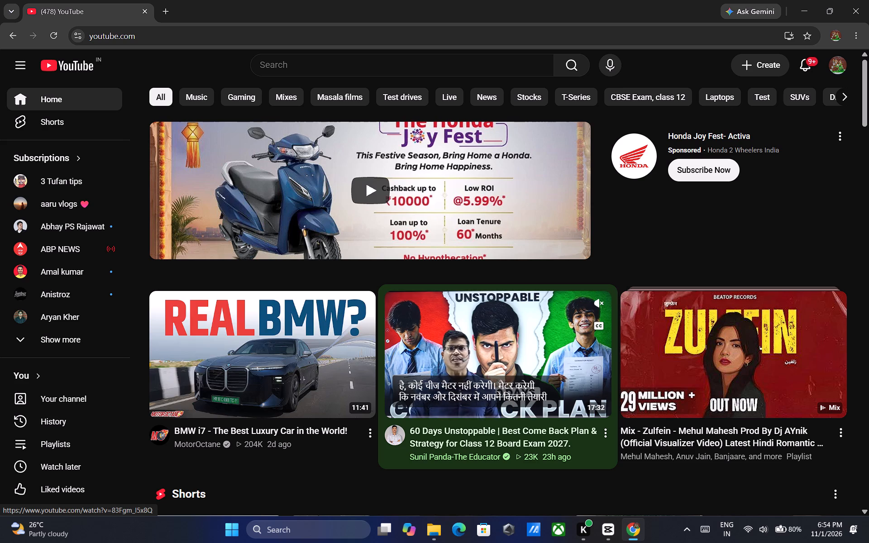
left_click(318, 65)
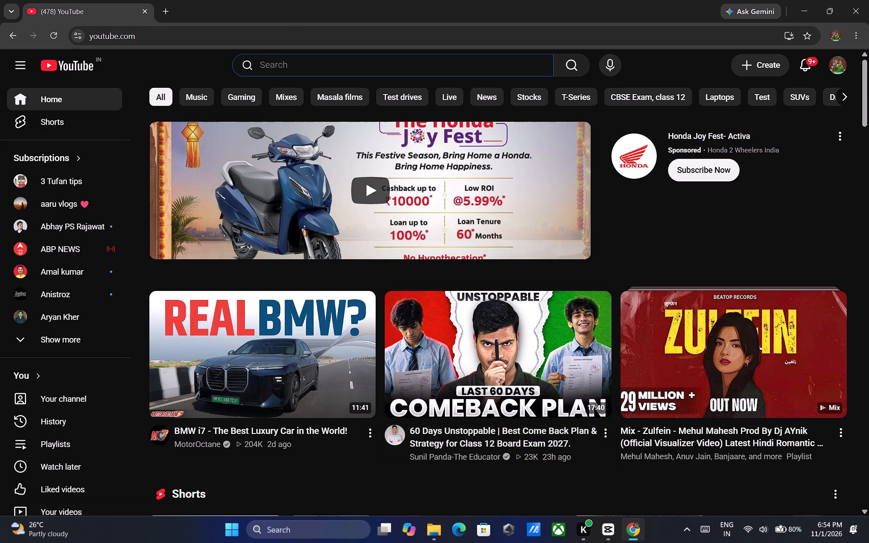
type("pe")
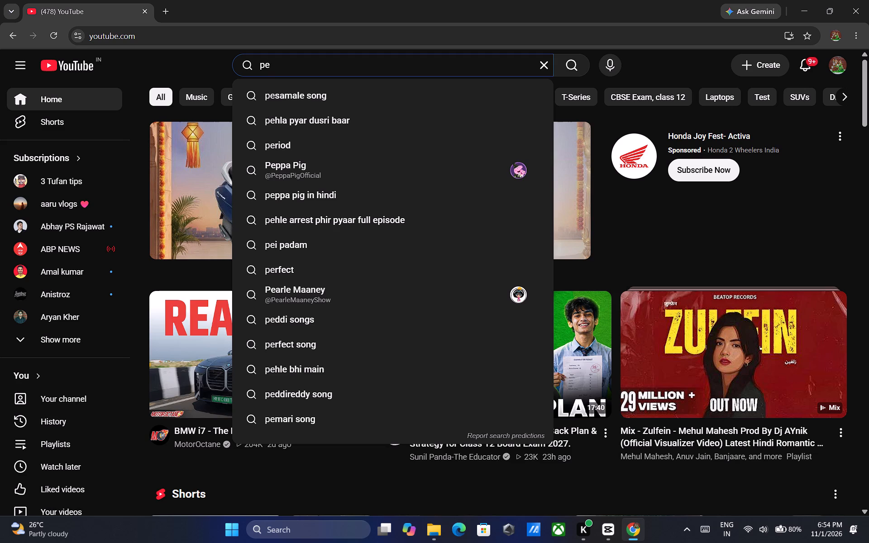
Return to the CapCut Videos folder in File Explorer and send the 1101 video to the phone once more.
left_click(439, 528)
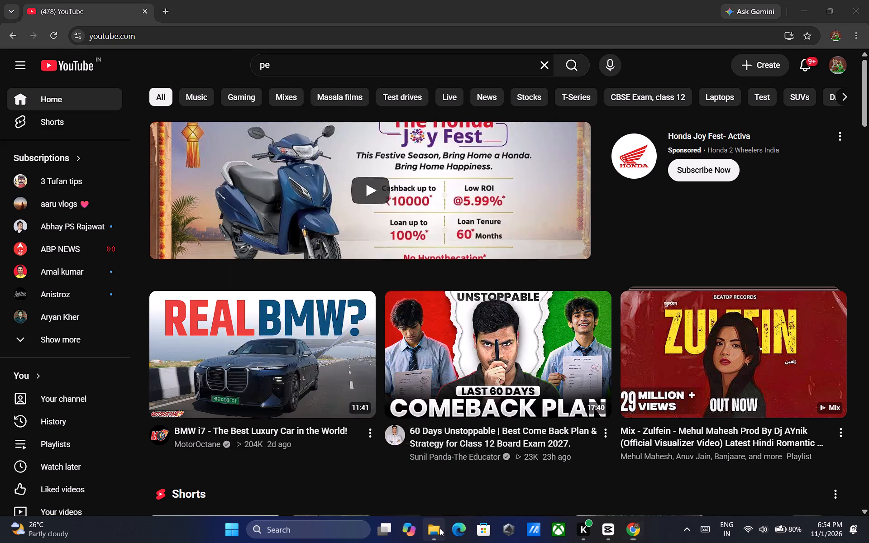
right_click(268, 139)
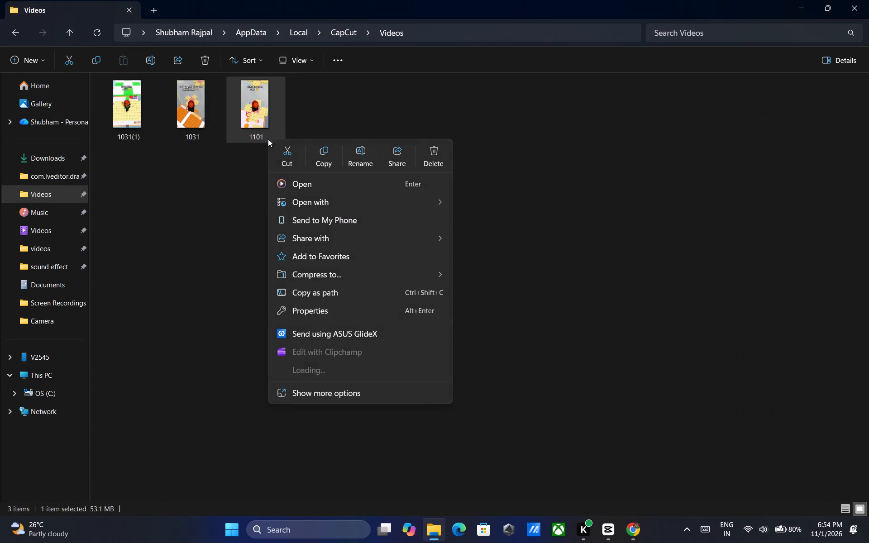
left_click(319, 225)
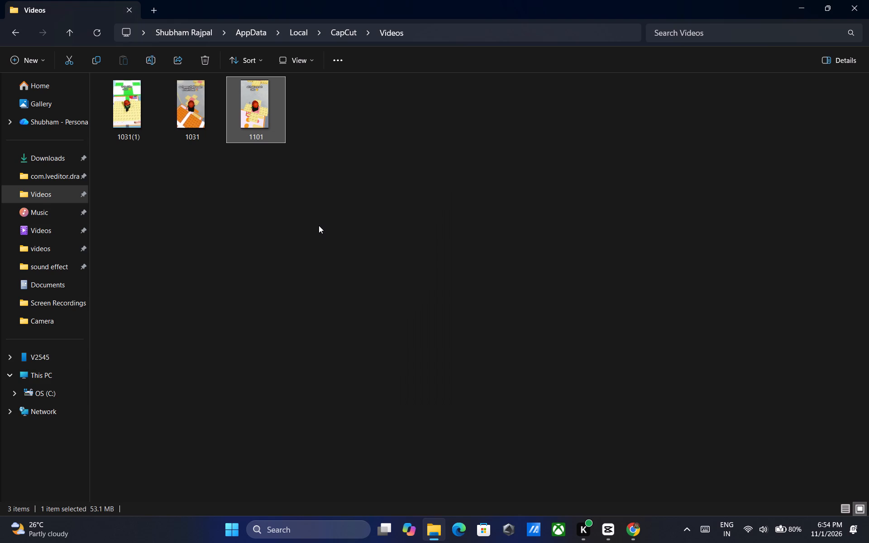
Open the V2545 phone storage and reconnect the mobile device.
left_click(75, 355)
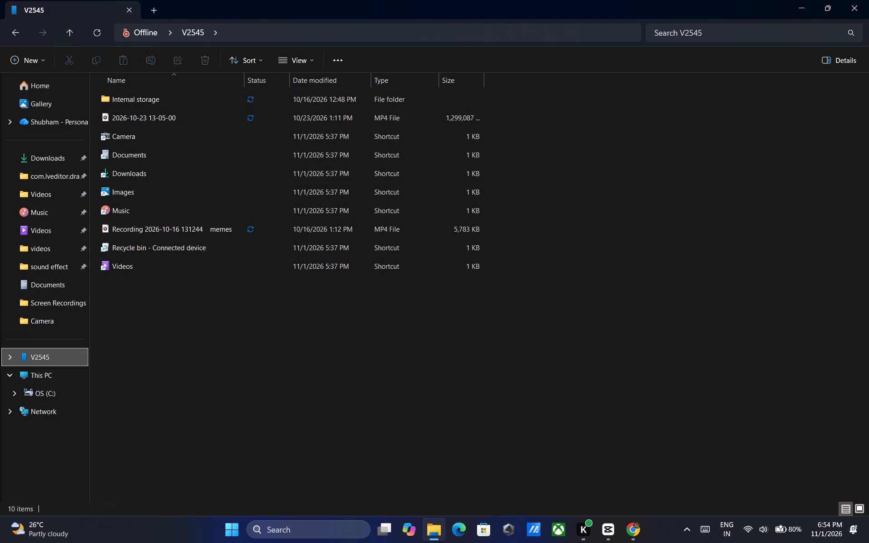
left_click(139, 38)
left_click(211, 157)
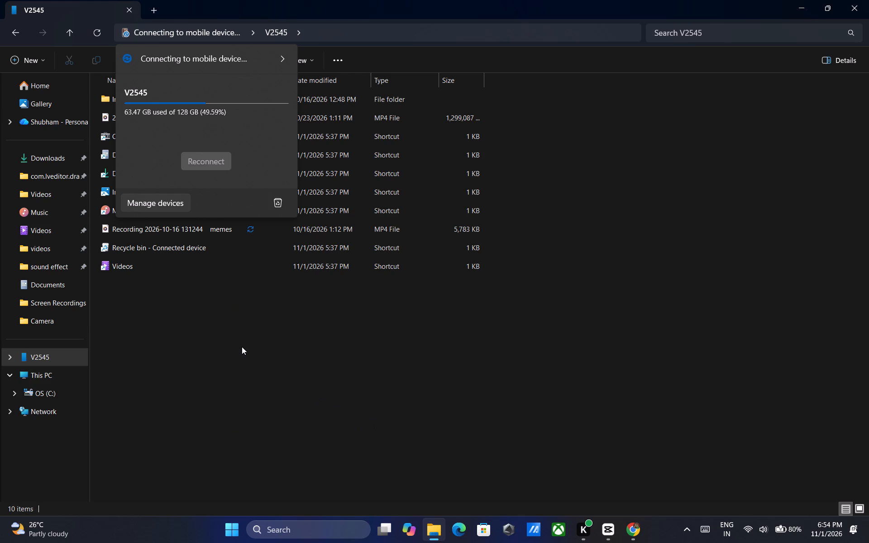
left_click(239, 324)
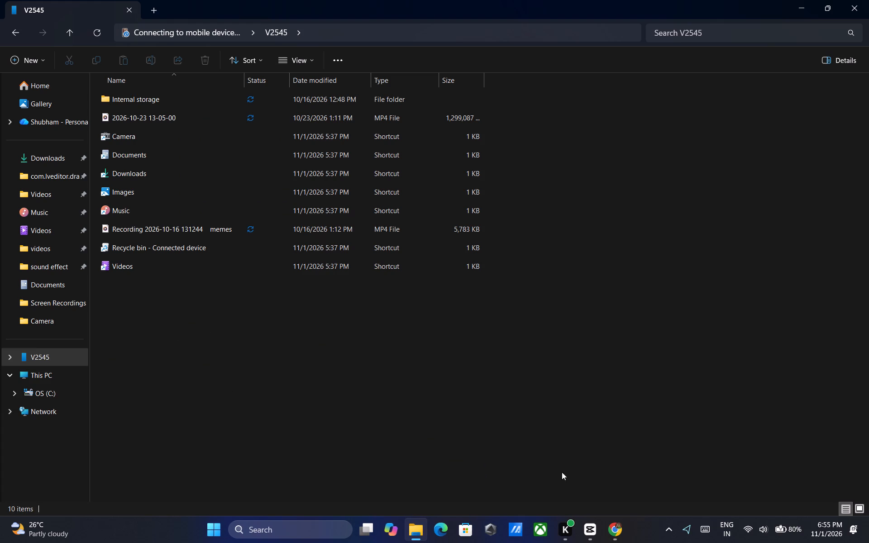
Switch to YouTube in Chrome and search for "penguin rants" using the suggested query.
left_click(616, 524)
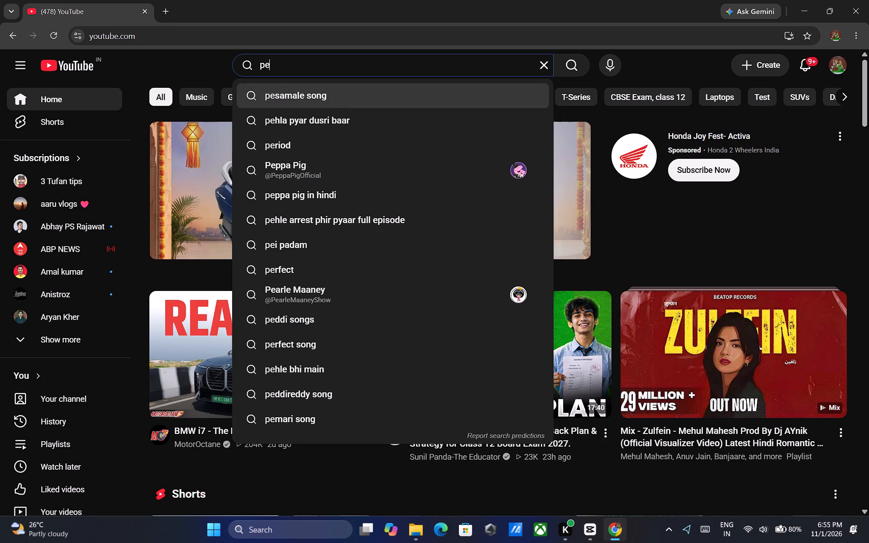
type("ngui")
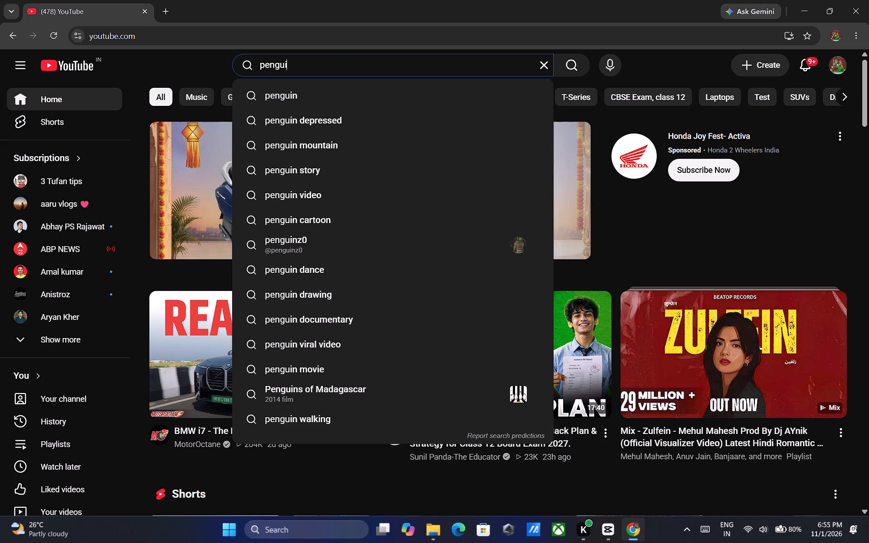
key("n")
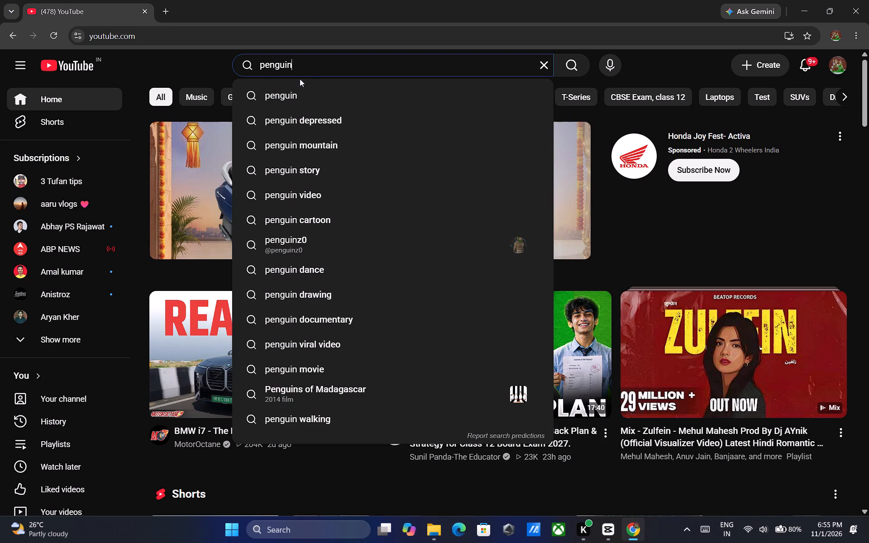
type("ra")
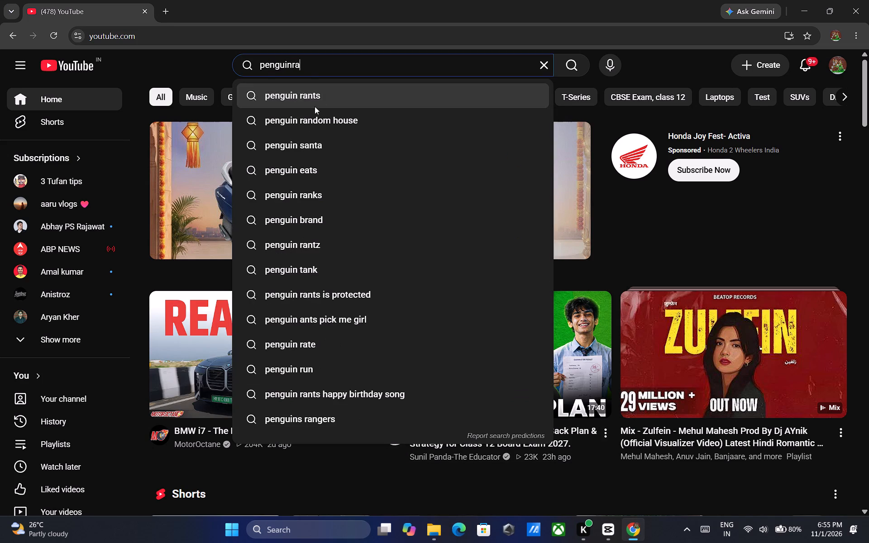
left_click(321, 95)
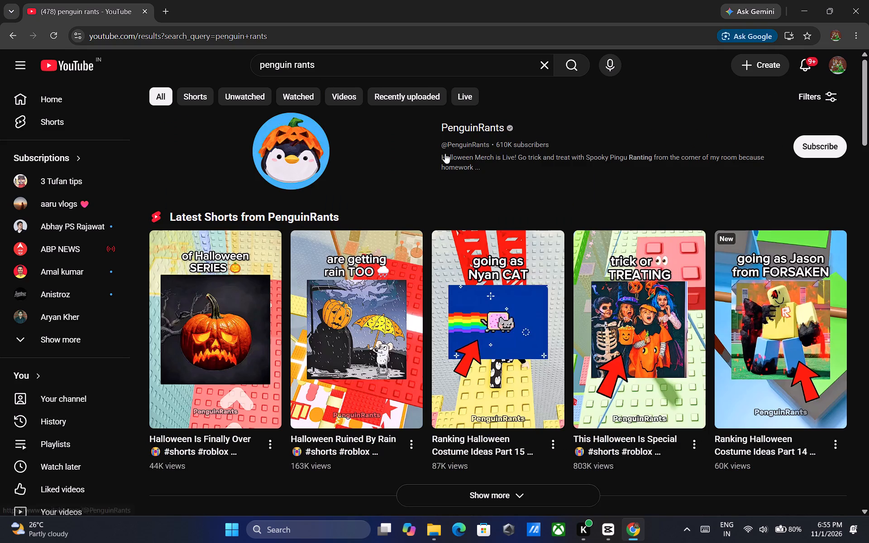
Return to the CapCut Videos folder in File Explorer and send the 1101 video to the phone again.
left_click(440, 538)
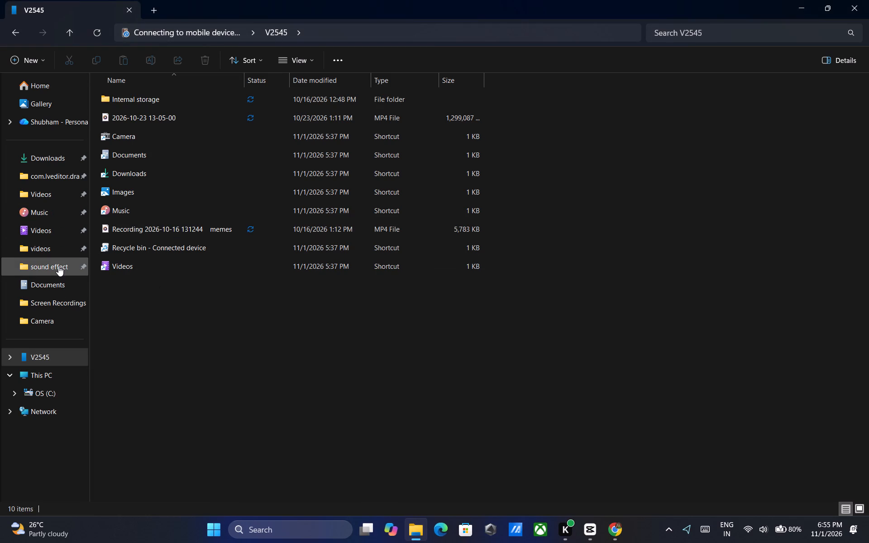
left_click(54, 190)
left_click(266, 127)
right_click(266, 127)
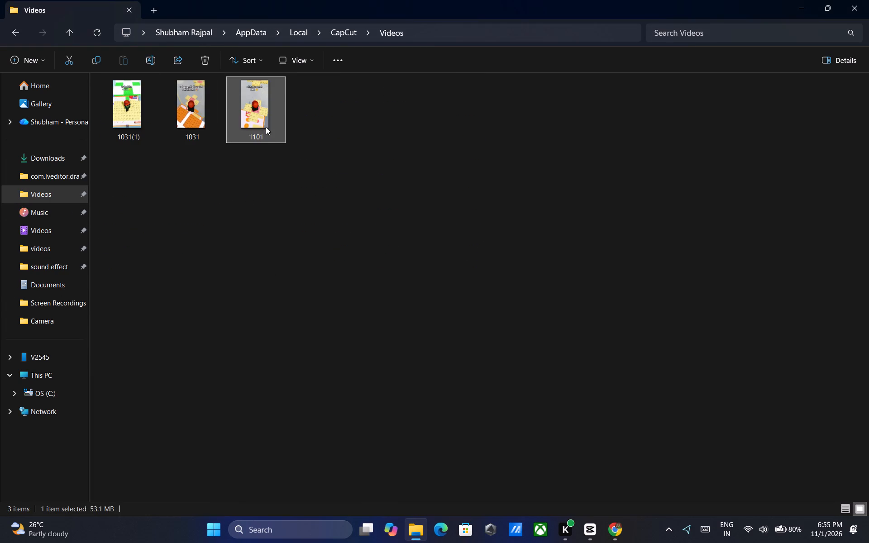
left_click(346, 206)
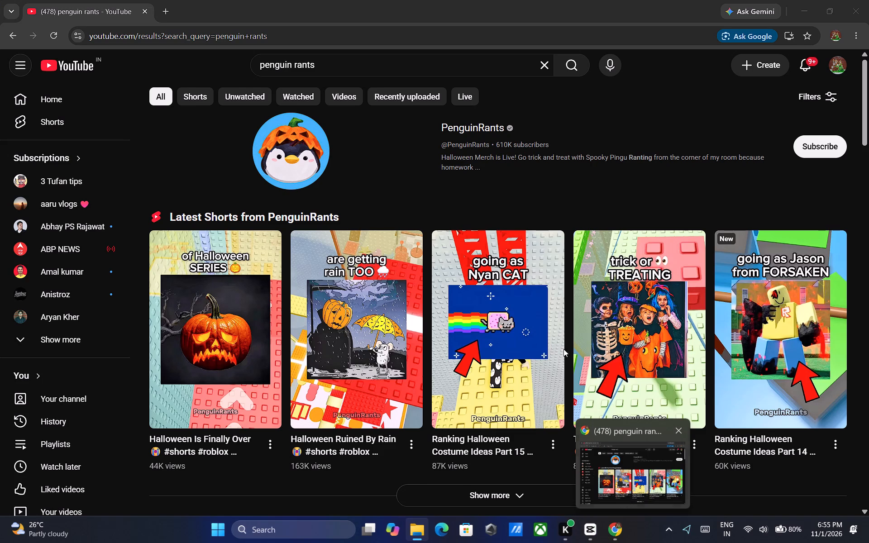
left_click(640, 295)
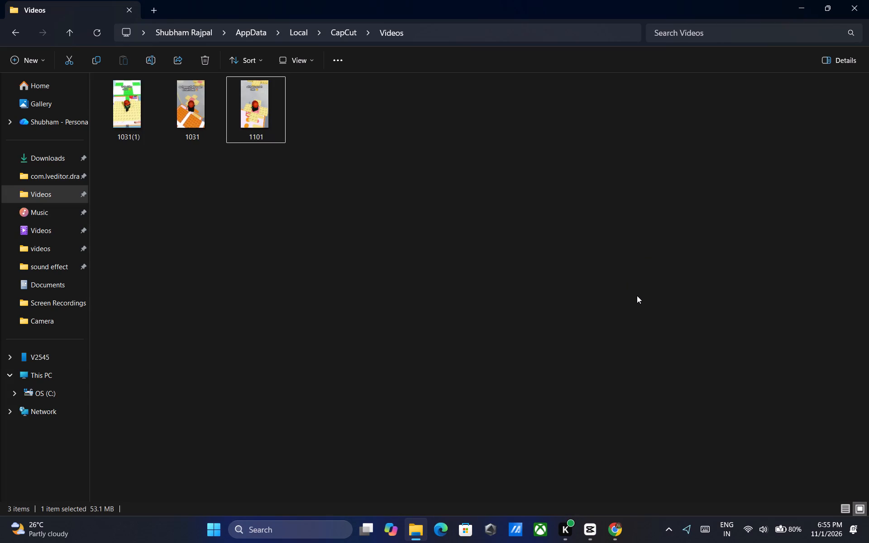